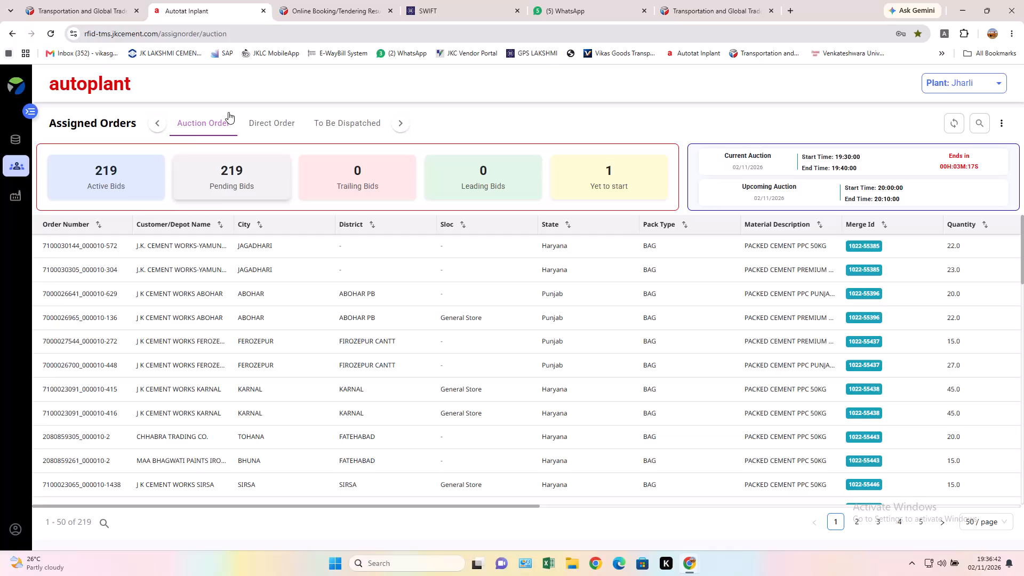
# Check the yet-to-start bids and the pending bids among the auction orders for the Jharli plant.
pyautogui.click(602, 170)
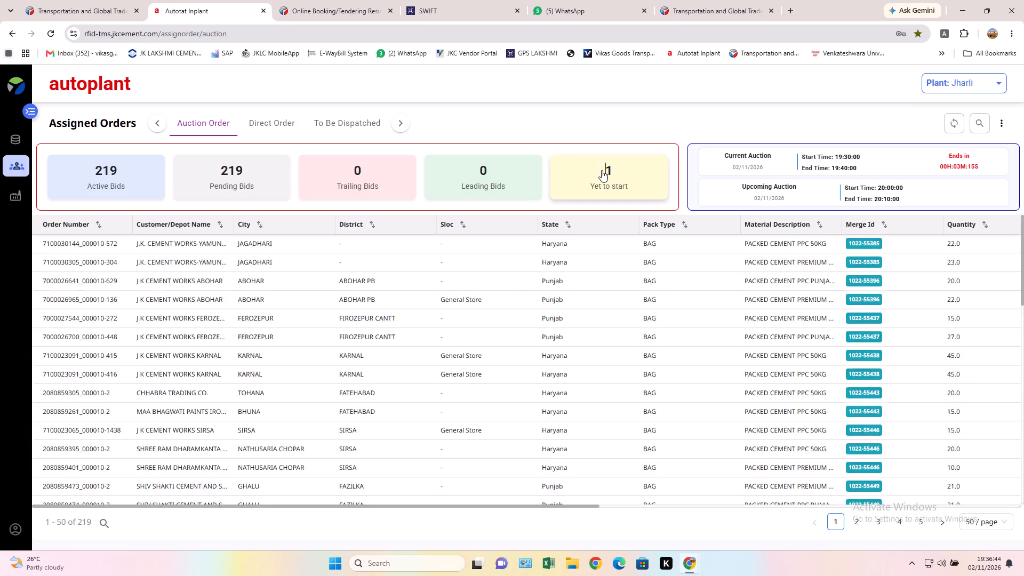
pyautogui.click(249, 180)
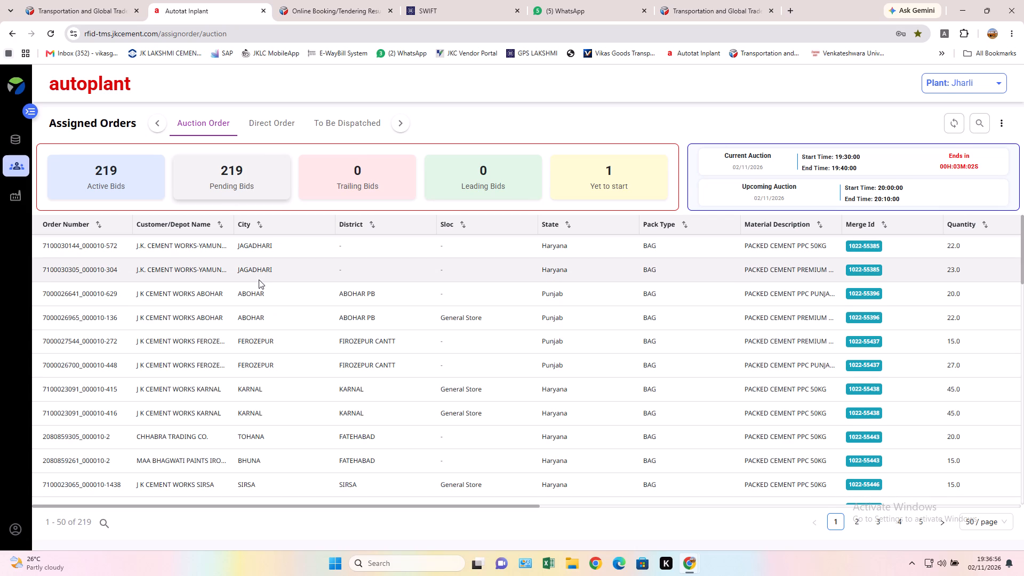
# Switch to the JKLC-OTM portal and list the open e-bidding tenders.
pyautogui.click(99, 5)
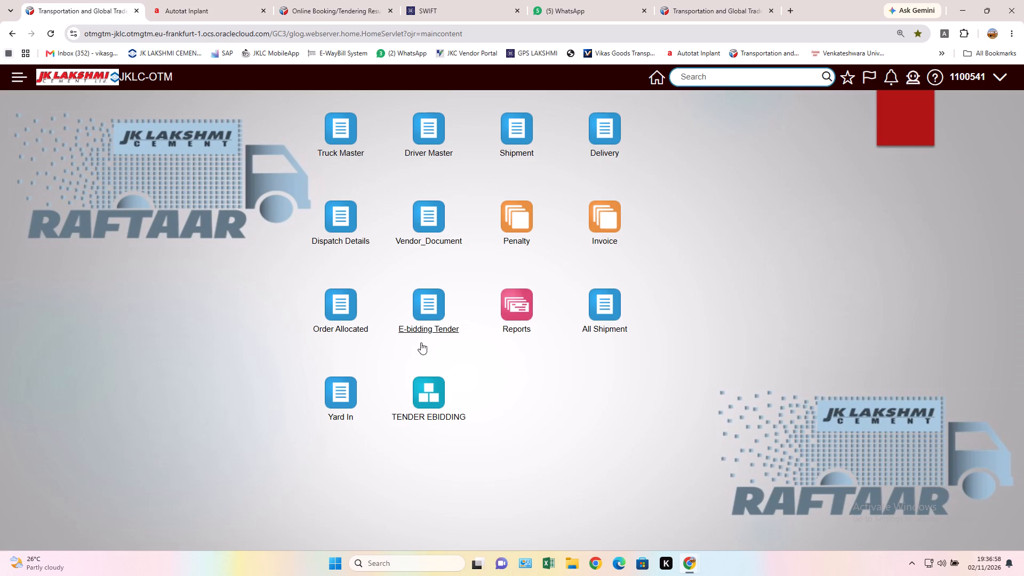
pyautogui.click(418, 310)
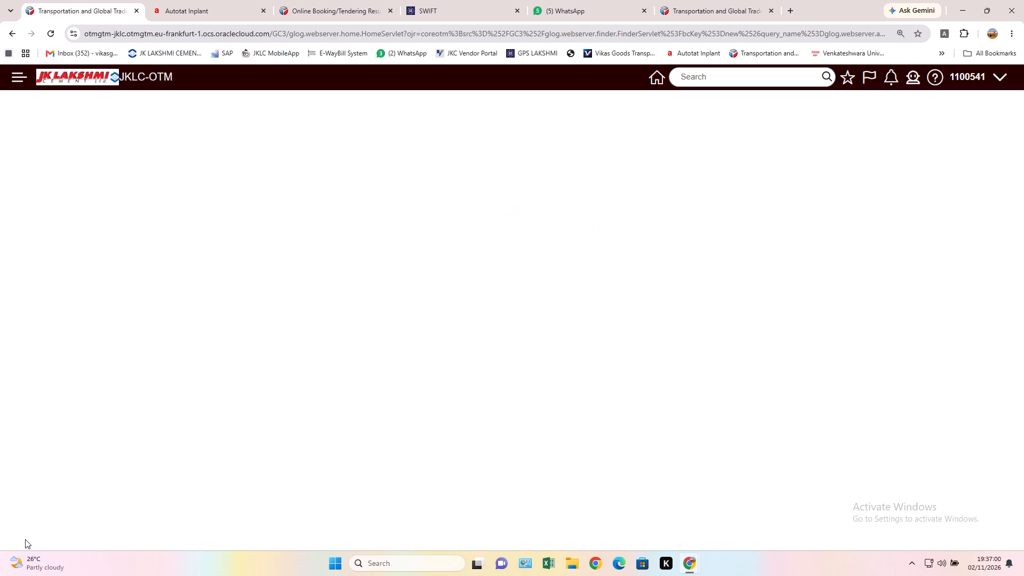
pyautogui.click(26, 538)
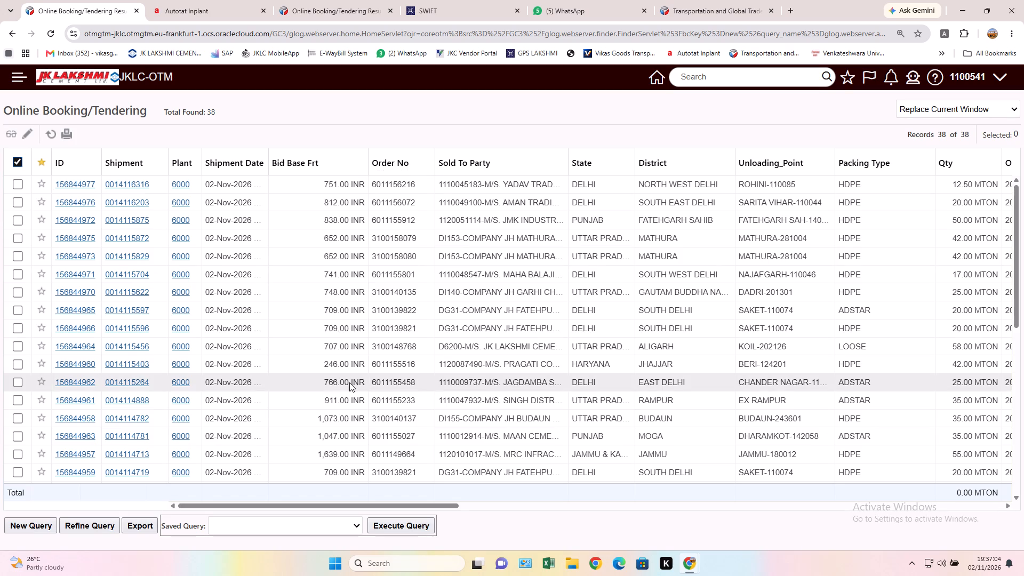
pyautogui.click(16, 366)
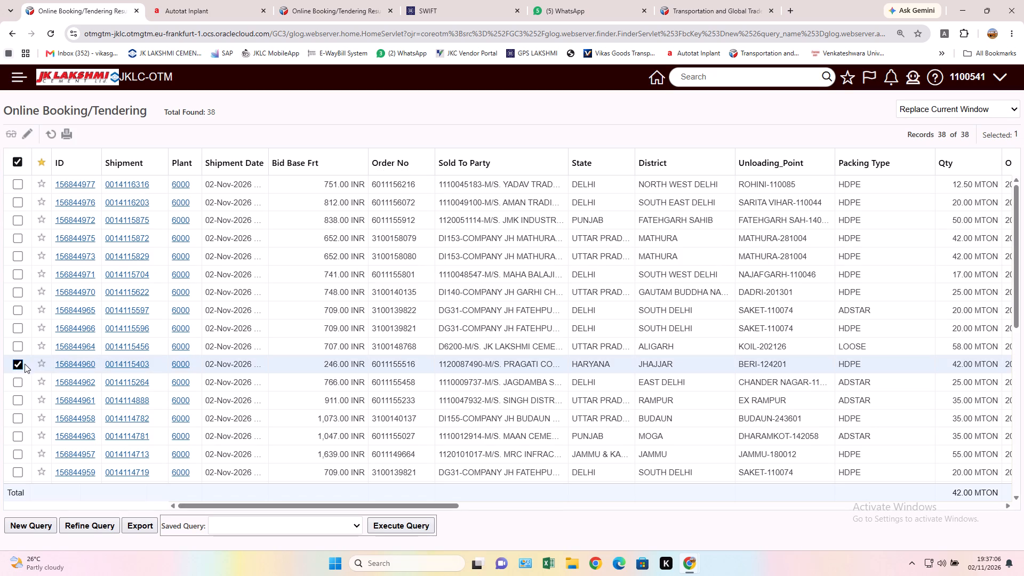
pyautogui.click(82, 363)
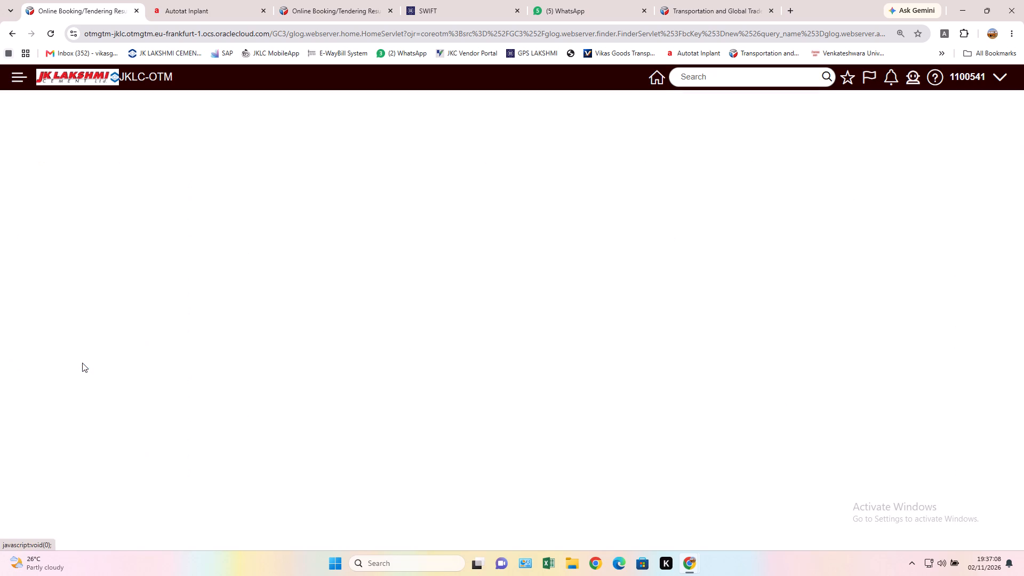
pyautogui.click(81, 272)
pyautogui.click(76, 297)
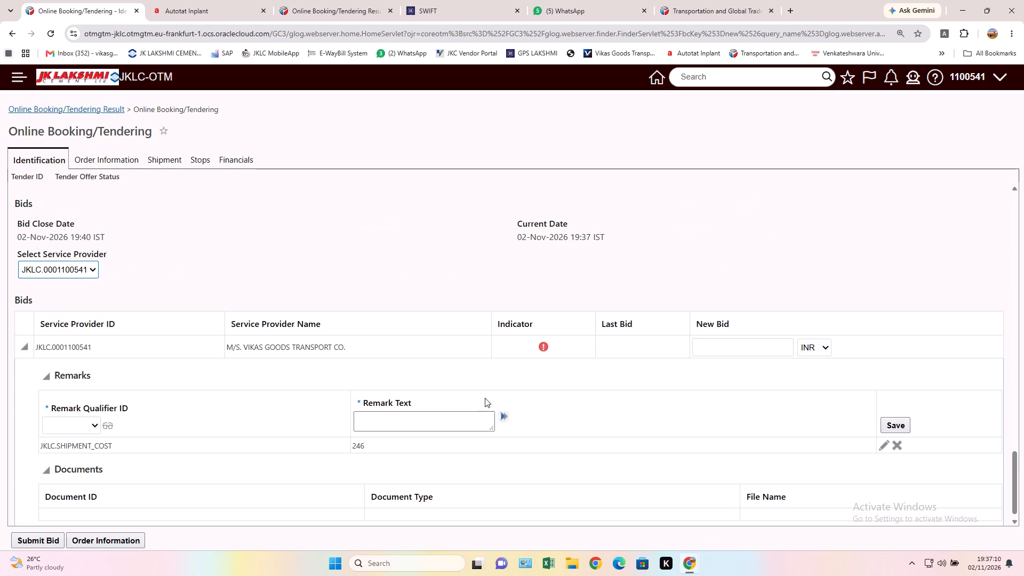
pyautogui.click(750, 350)
pyautogui.write('246')
pyautogui.scroll(-7, 727, 358)
pyautogui.click(36, 544)
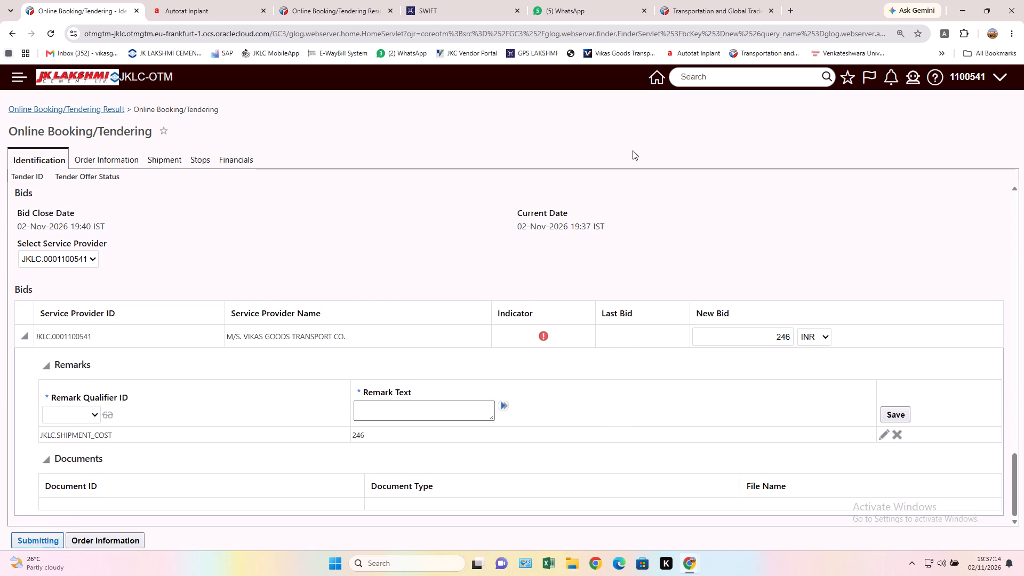
# Start a new Yard In record from the home page and enter plant code 6000.
pyautogui.click(653, 79)
pyautogui.click(321, 390)
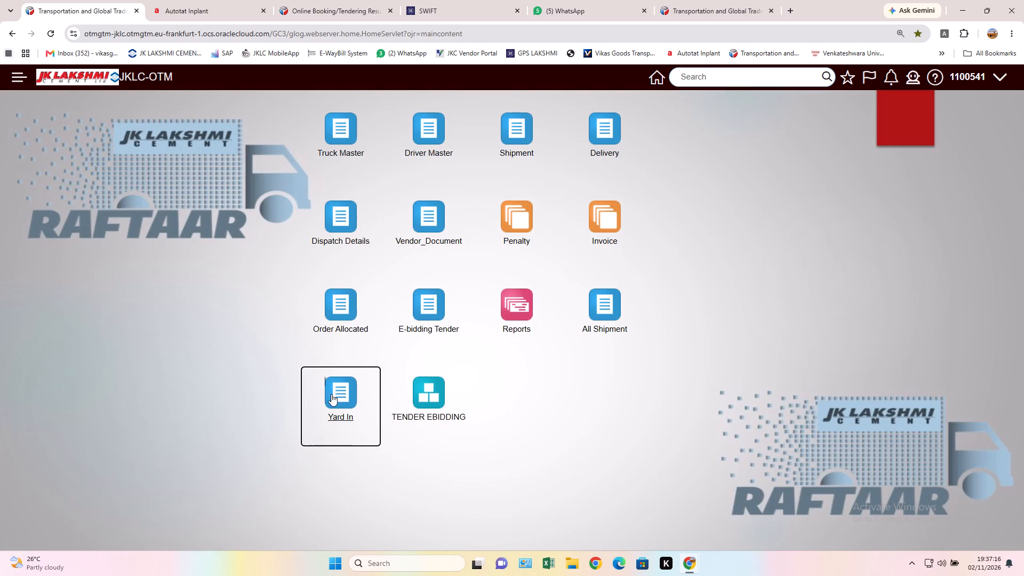
pyautogui.click(62, 426)
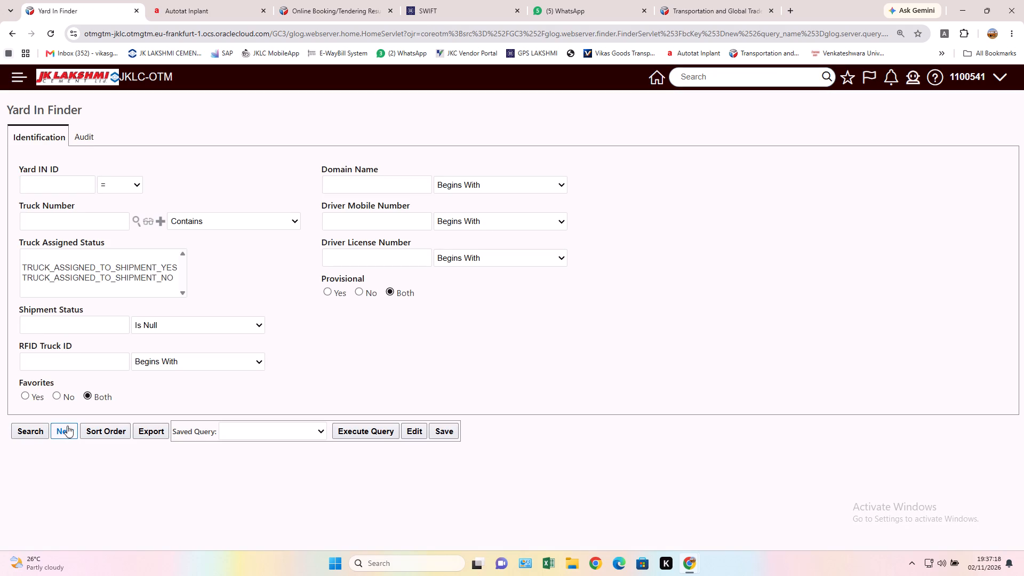
pyautogui.click(65, 234)
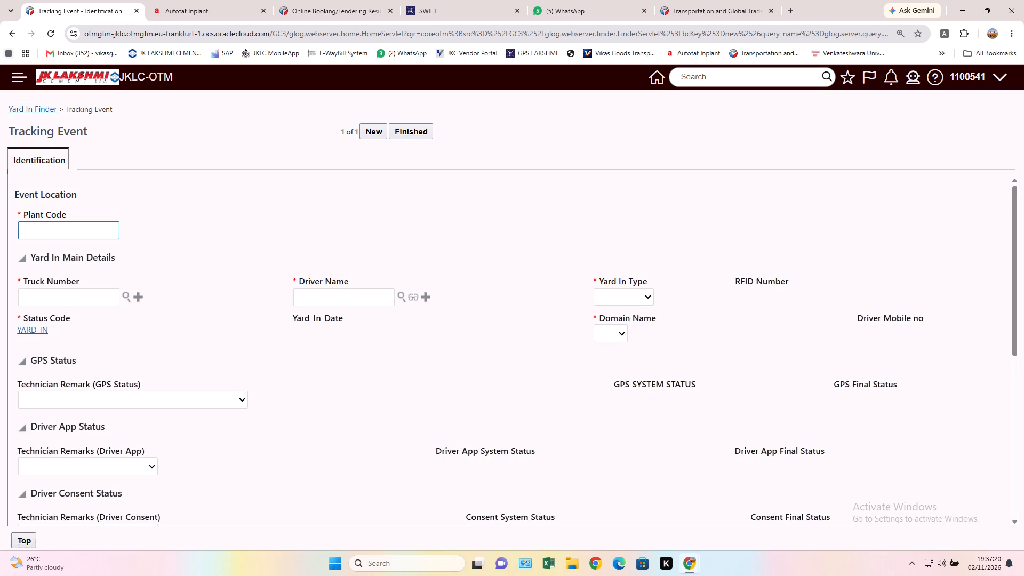
pyautogui.write('6000')
pyautogui.click(53, 294)
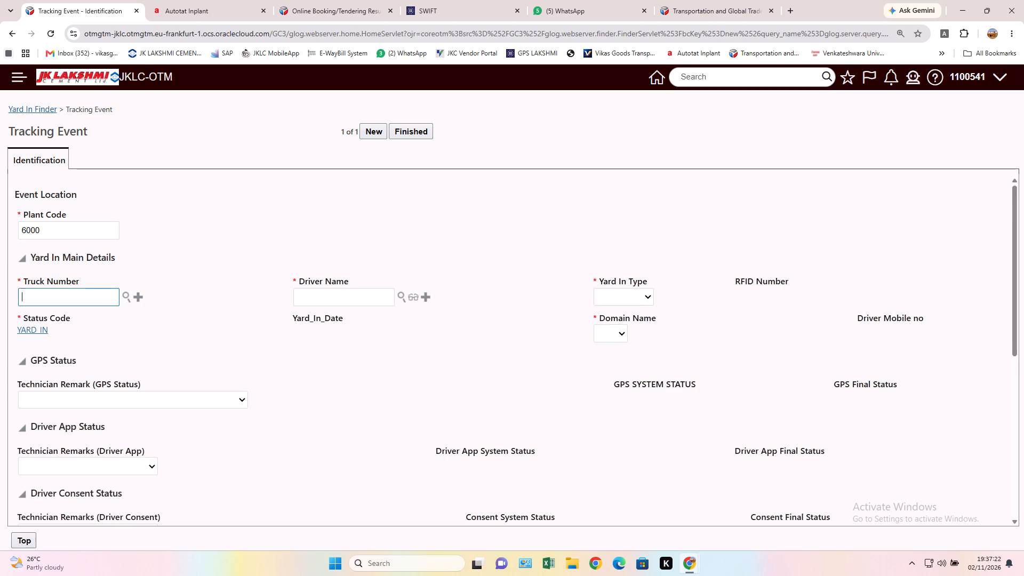
pyautogui.write('hr')
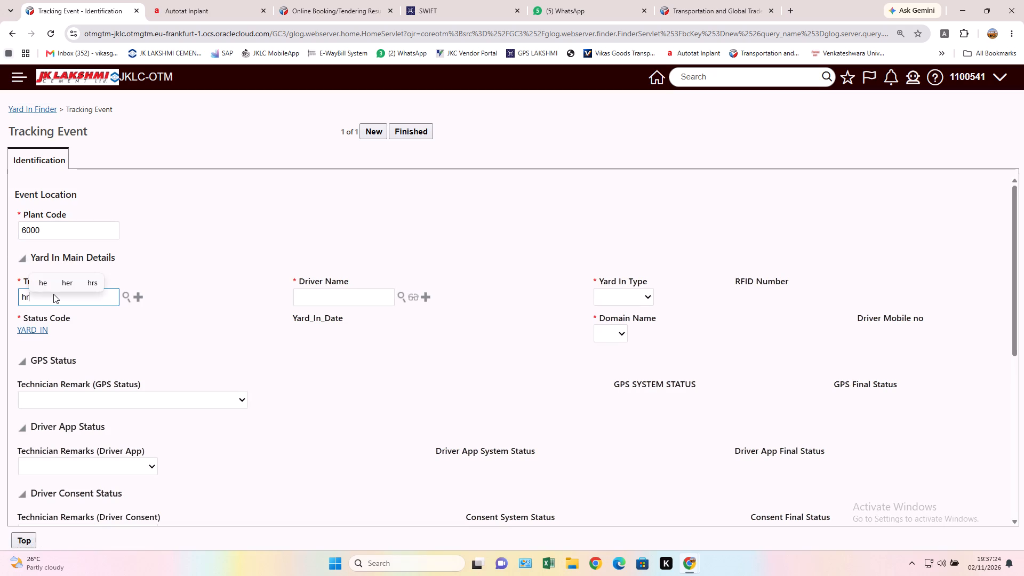
pyautogui.press('BackSpace')
pyautogui.press('BackSpace')
pyautogui.press('BackSpace')
pyautogui.press('BackSpace')
pyautogui.press('BackSpace')
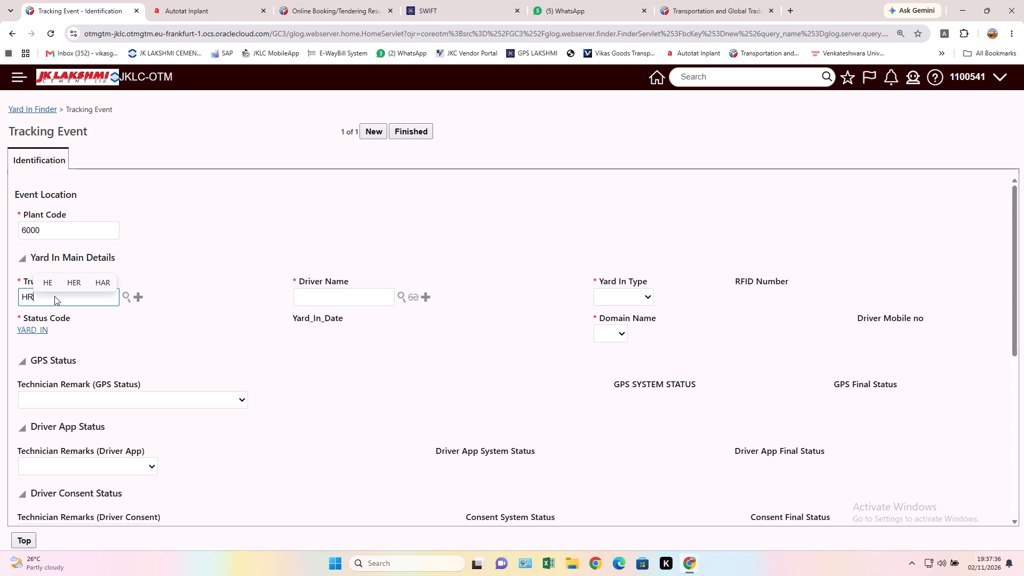
pyautogui.write('55BC')
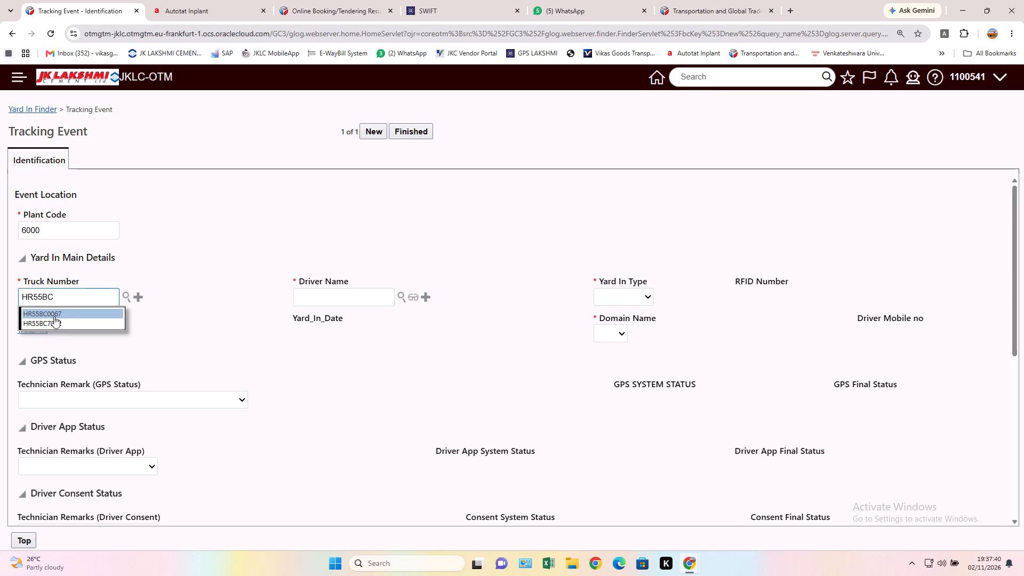
pyautogui.click(57, 324)
# Look up the driver for the Yard In record and open the wider driver search.
pyautogui.click(401, 300)
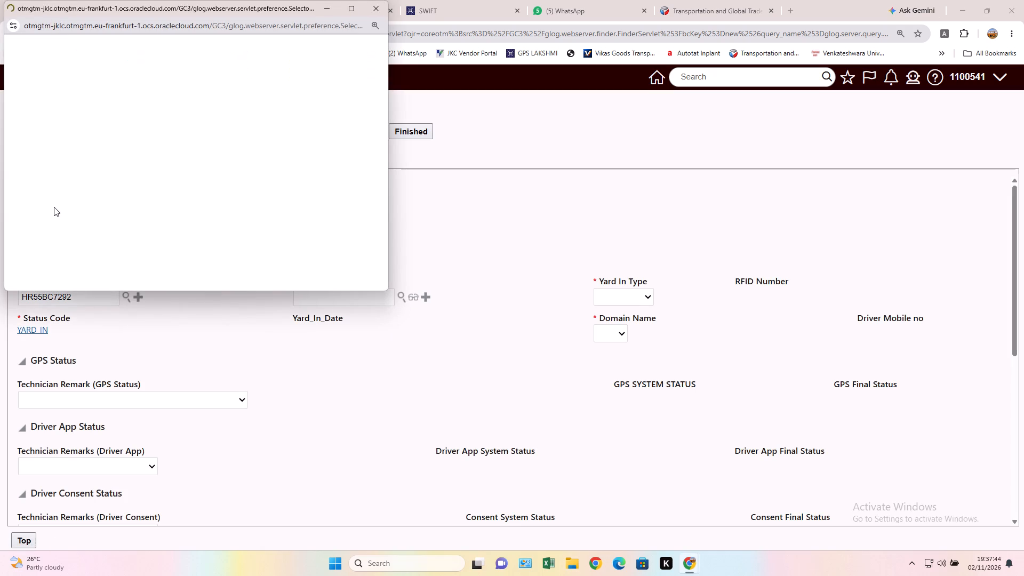
pyautogui.click(75, 222)
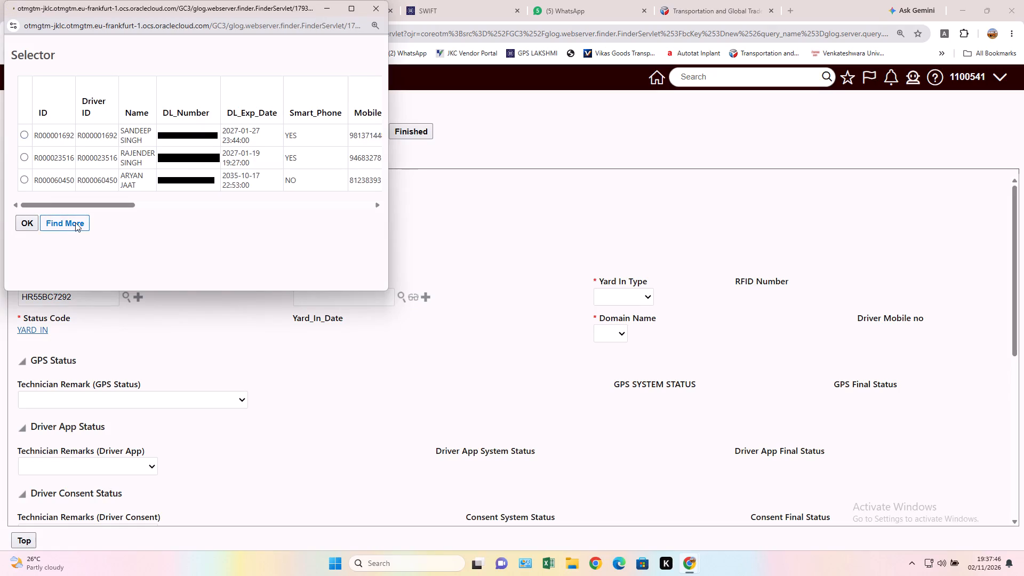
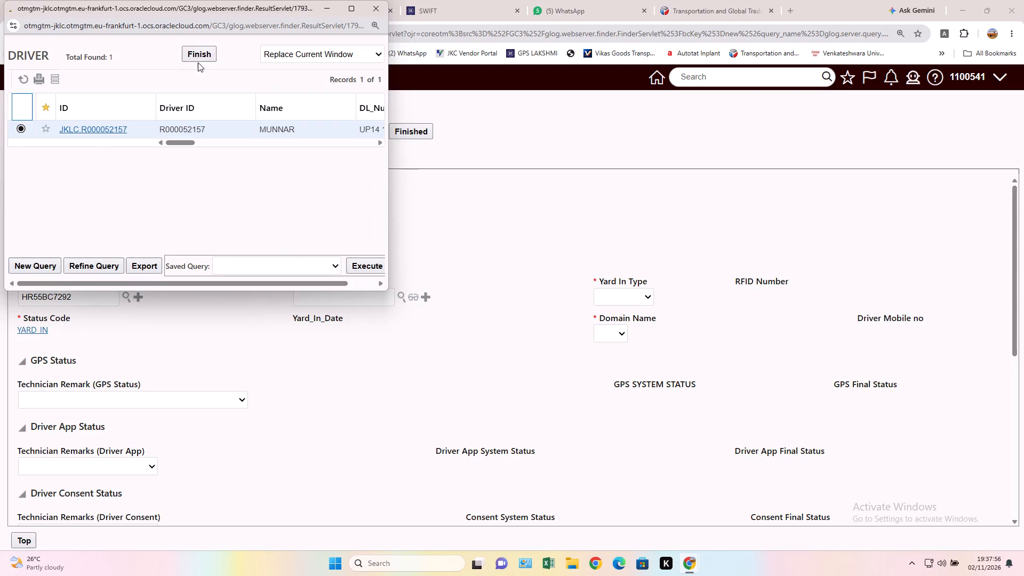
# Complete the Yard In record with the found driver, yard-in type INBOUND and a domain name, and submit it.
pyautogui.click(201, 49)
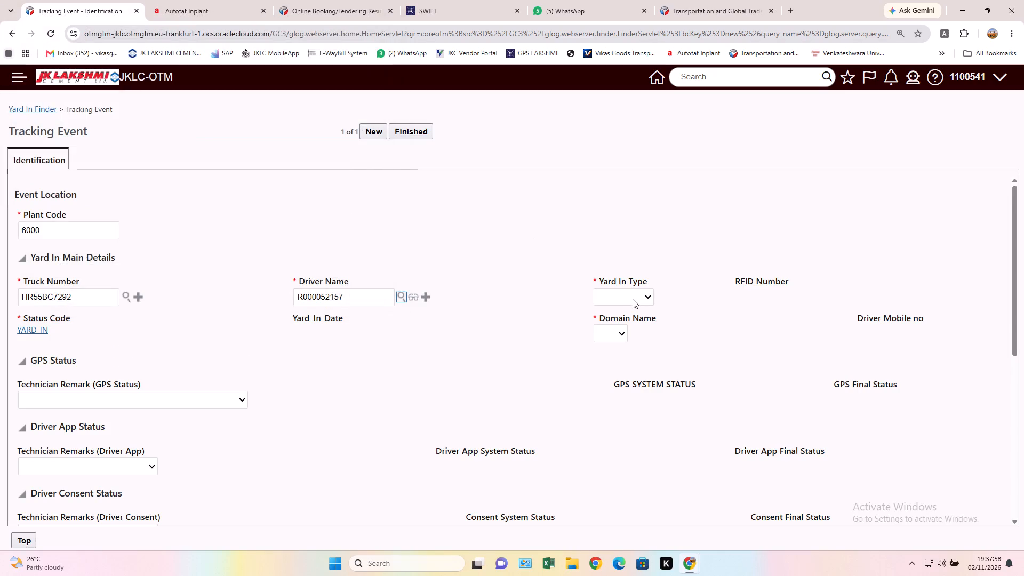
pyautogui.click(633, 299)
pyautogui.click(628, 323)
pyautogui.moveTo(618, 329); pyautogui.dragTo(614, 337)
pyautogui.click(598, 365)
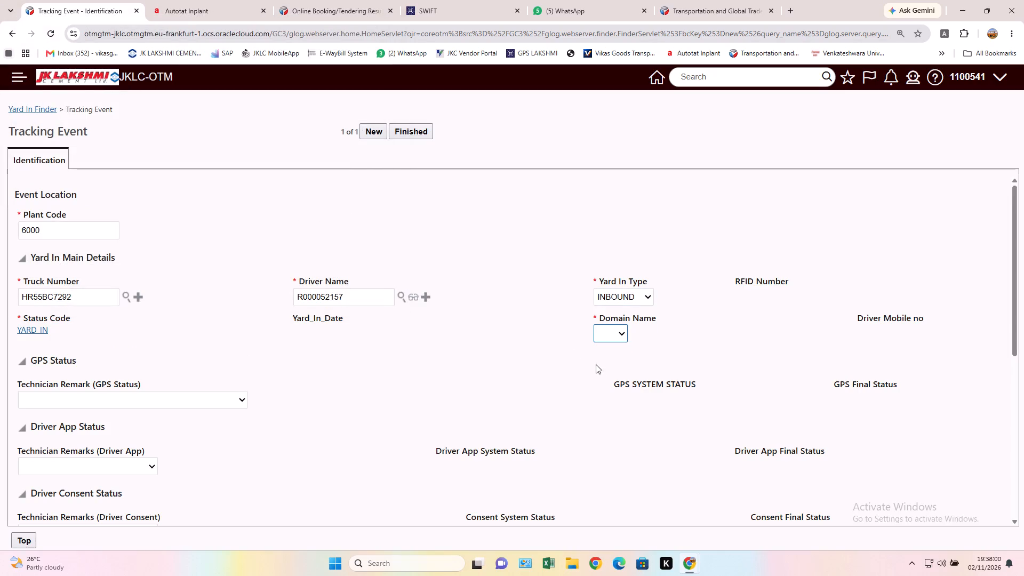
pyautogui.click(414, 130)
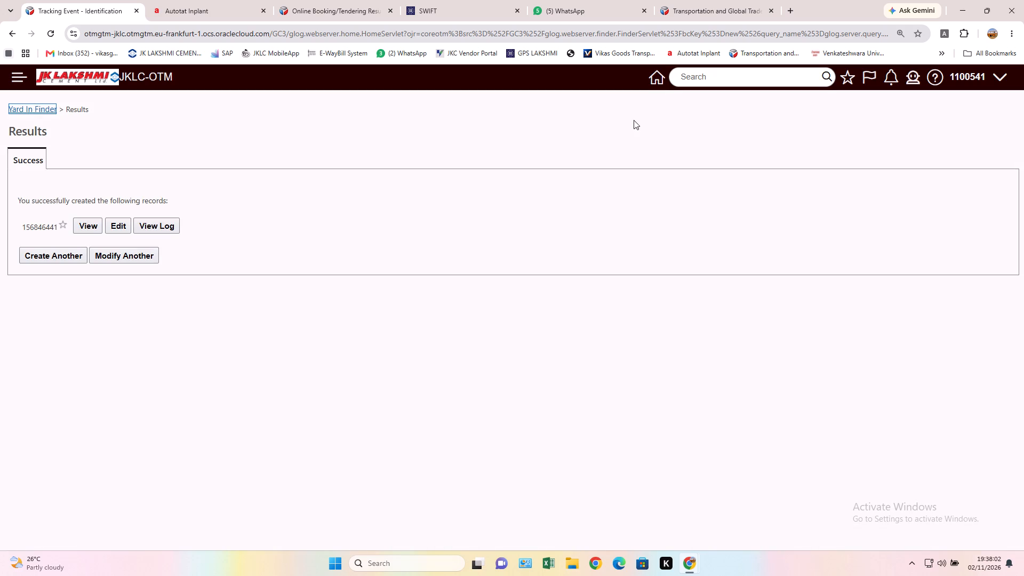
# Run an unfiltered search of the shipments from the home page, and repeat it once.
pyautogui.click(654, 76)
pyautogui.click(542, 123)
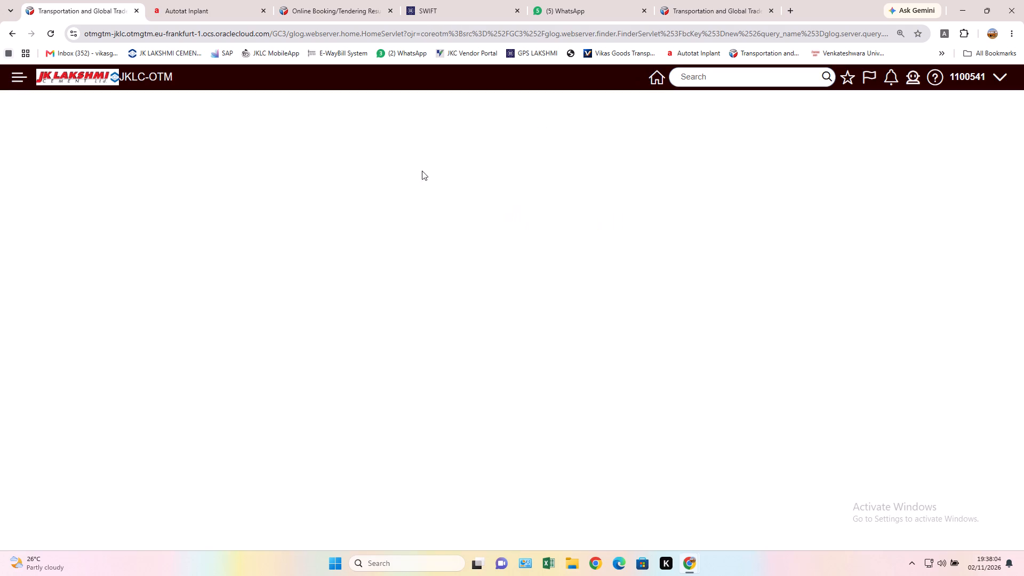
pyautogui.click(23, 398)
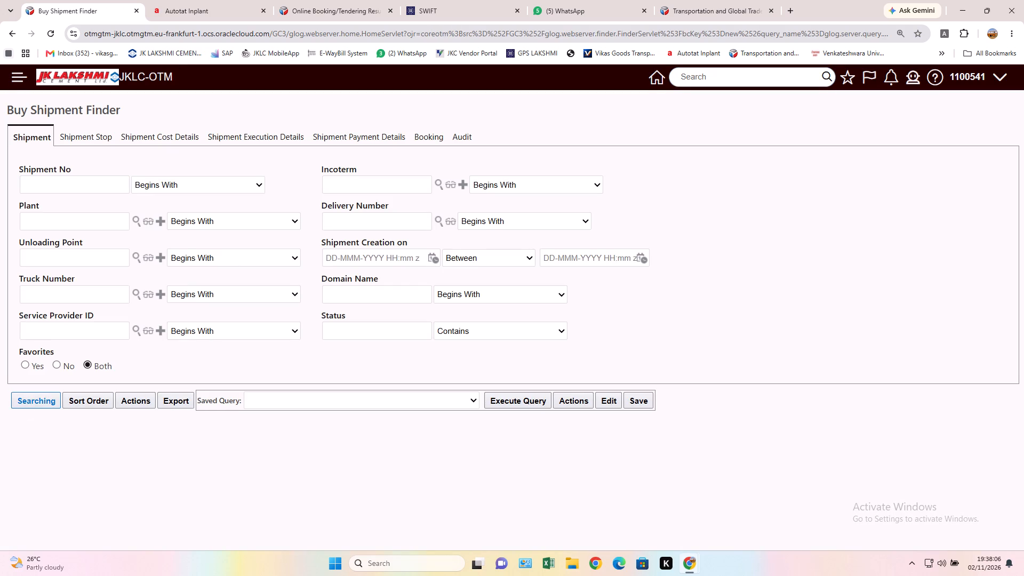
pyautogui.click(655, 77)
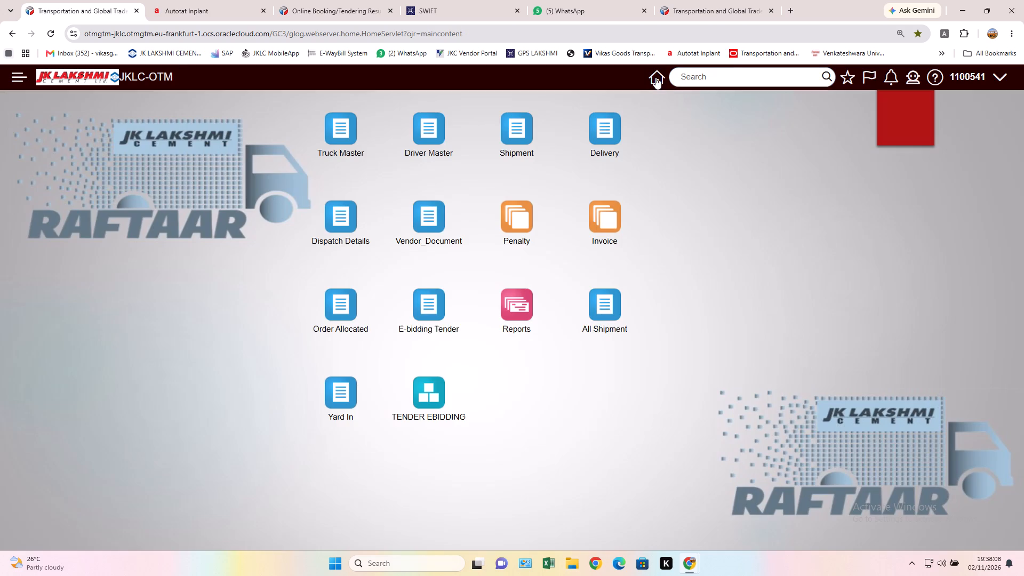
pyautogui.click(501, 143)
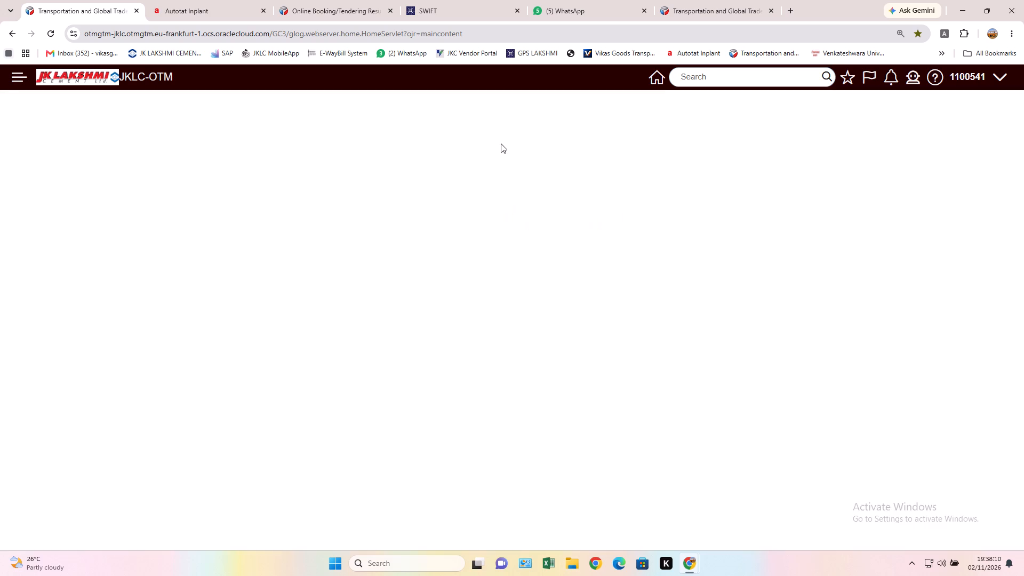
pyautogui.click(30, 398)
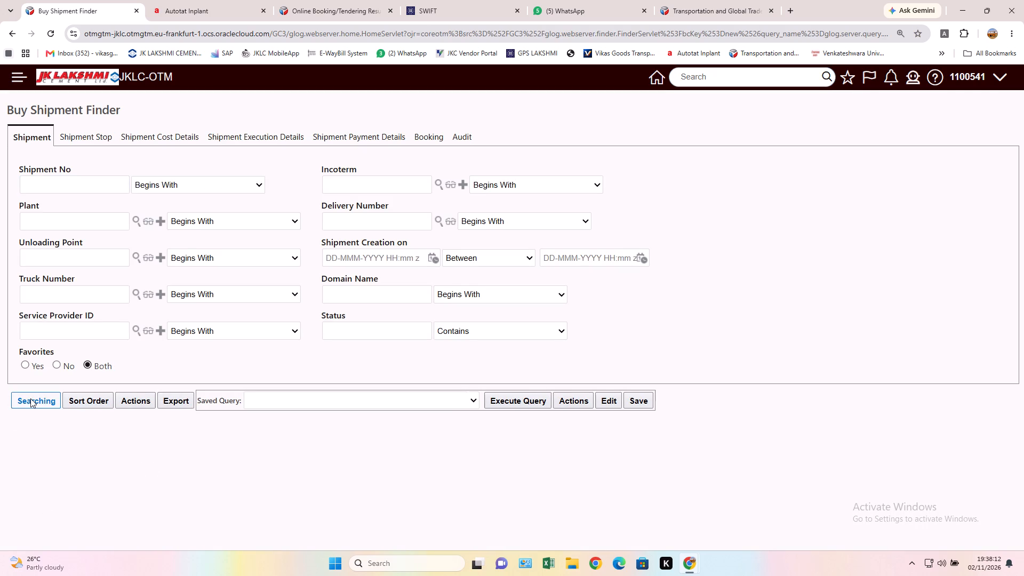
# Return to the home page and list all E-bidding tenders with an unfiltered search.
pyautogui.click(654, 78)
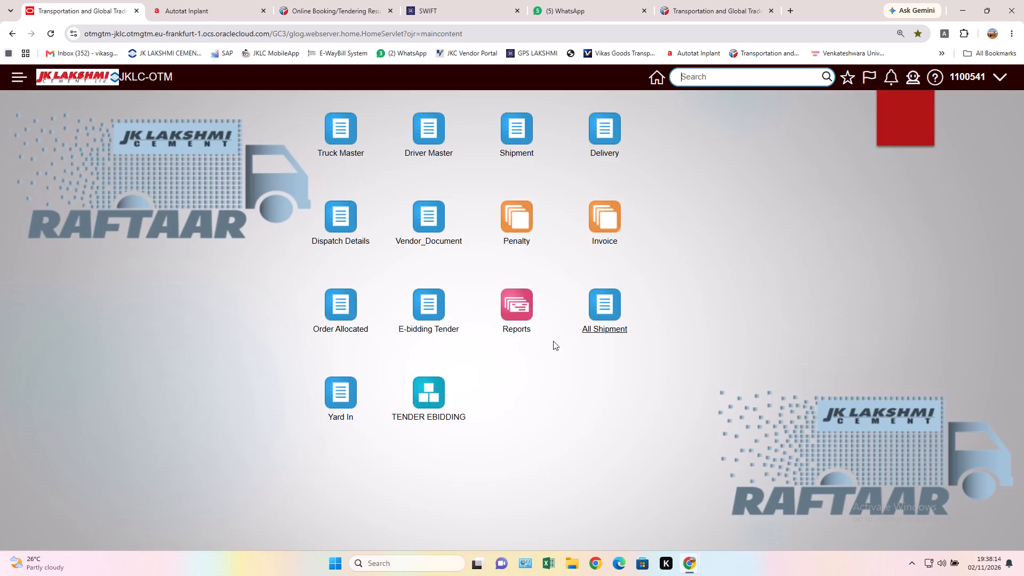
pyautogui.click(441, 316)
pyautogui.click(31, 541)
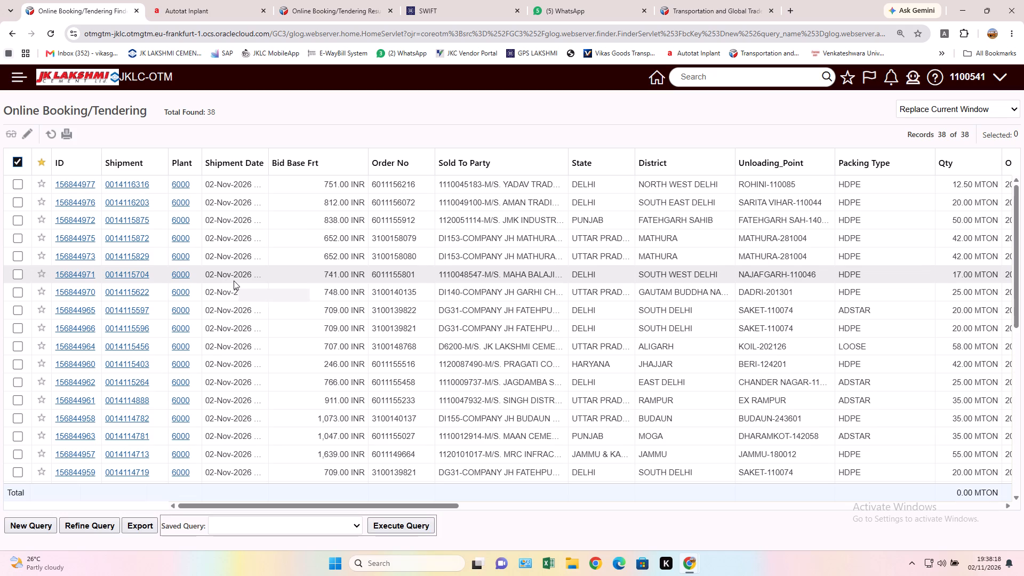
# Look through the full tender list, checking base freight, customer, destination and quantity of each shipment.
pyautogui.scroll(-8, 258, 390)
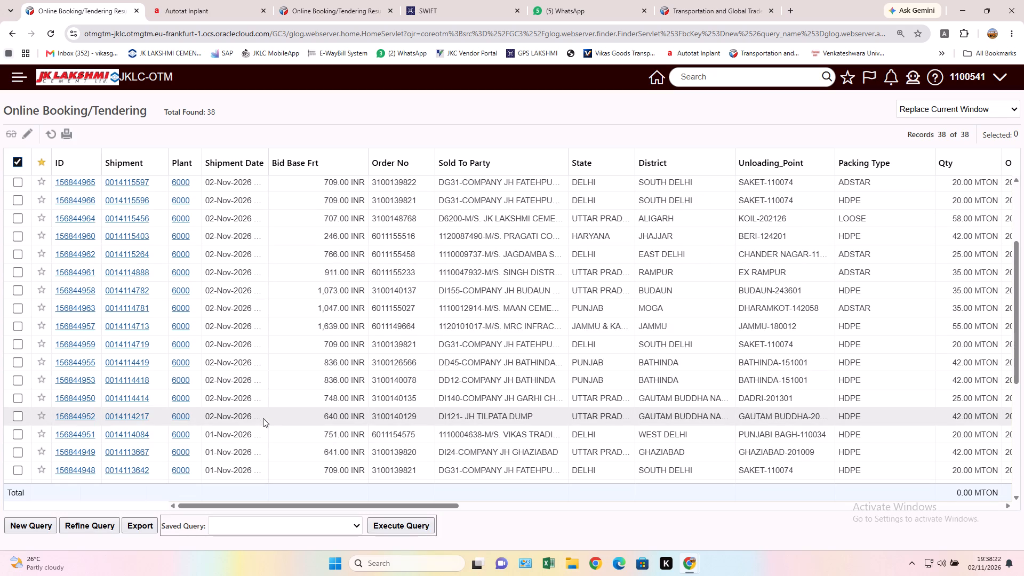
pyautogui.scroll(-5, 263, 418)
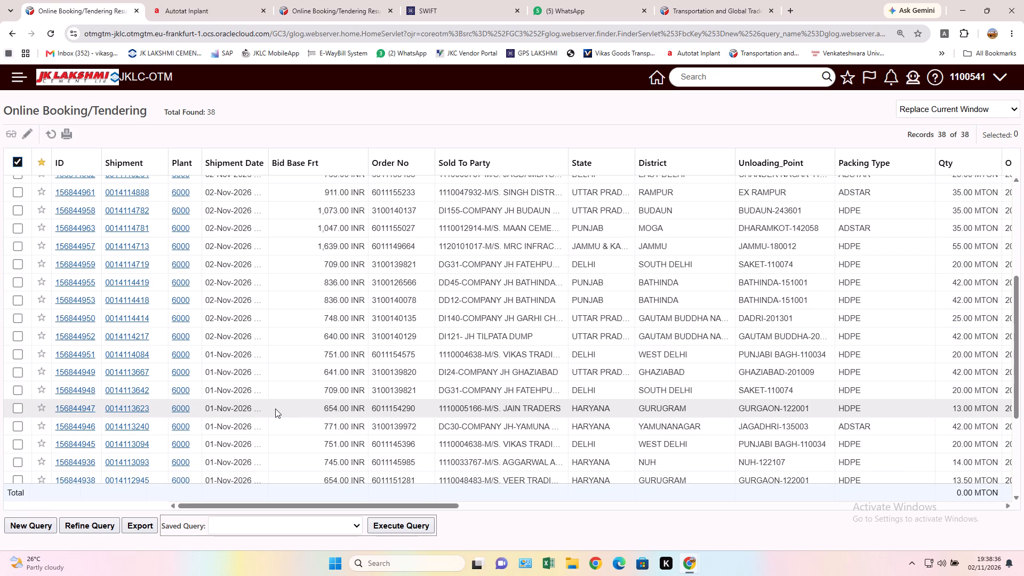
pyautogui.scroll(-3, 275, 409)
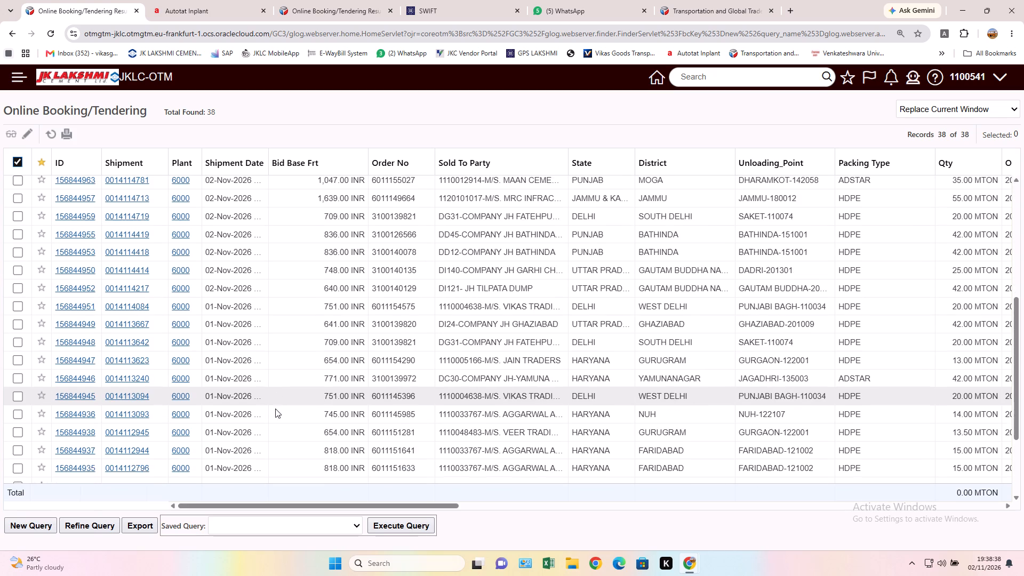
pyautogui.scroll(-16, 275, 409)
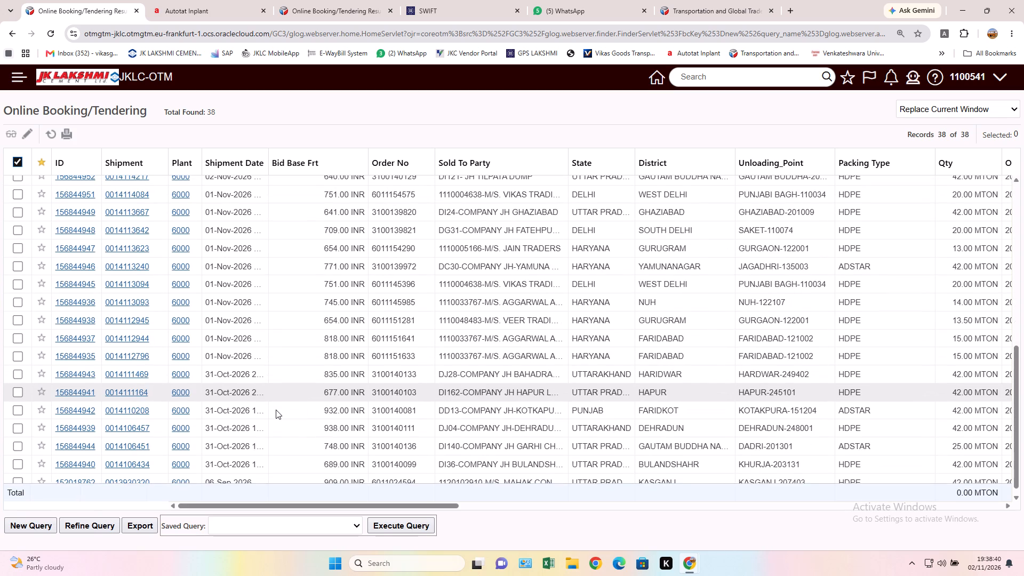
pyautogui.scroll(-6, 276, 410)
pyautogui.scroll(10, 276, 410)
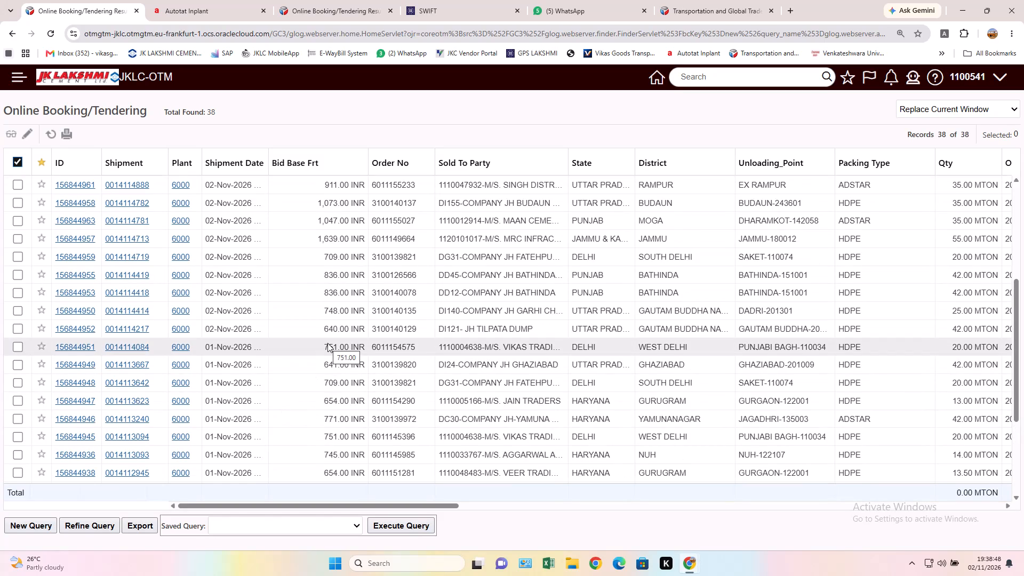
pyautogui.scroll(4, 314, 337)
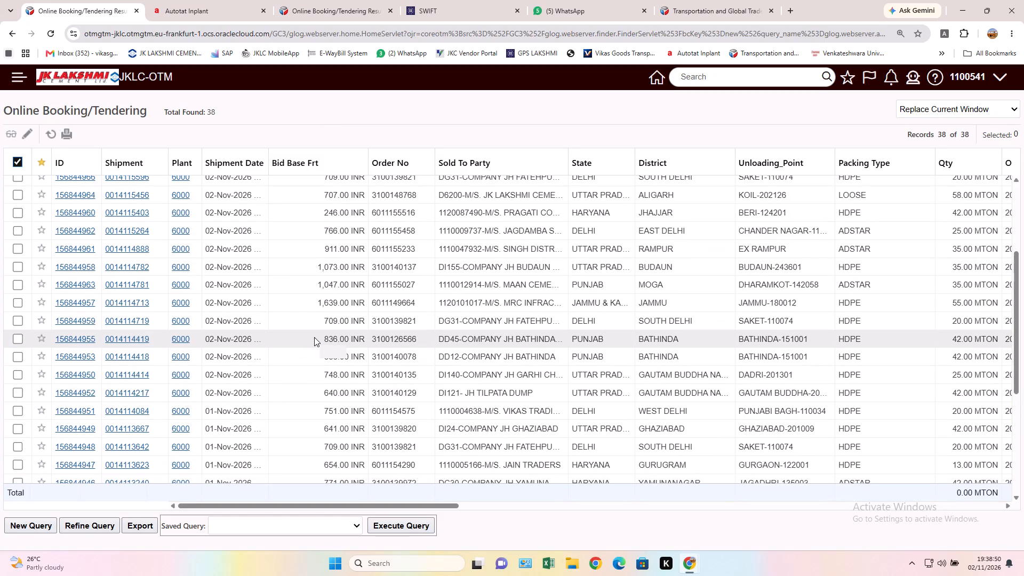
pyautogui.scroll(4, 314, 337)
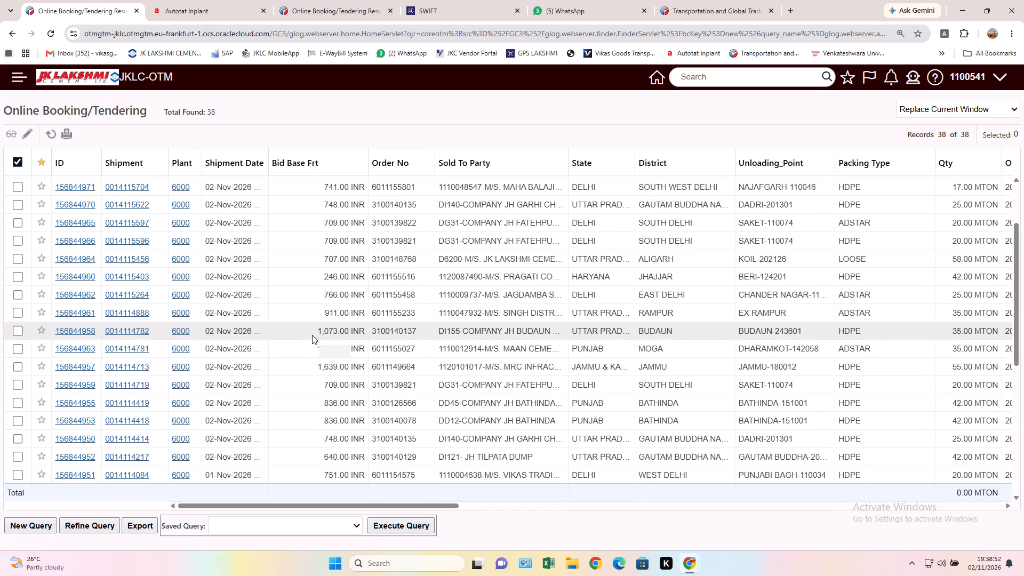
pyautogui.scroll(7, 361, 287)
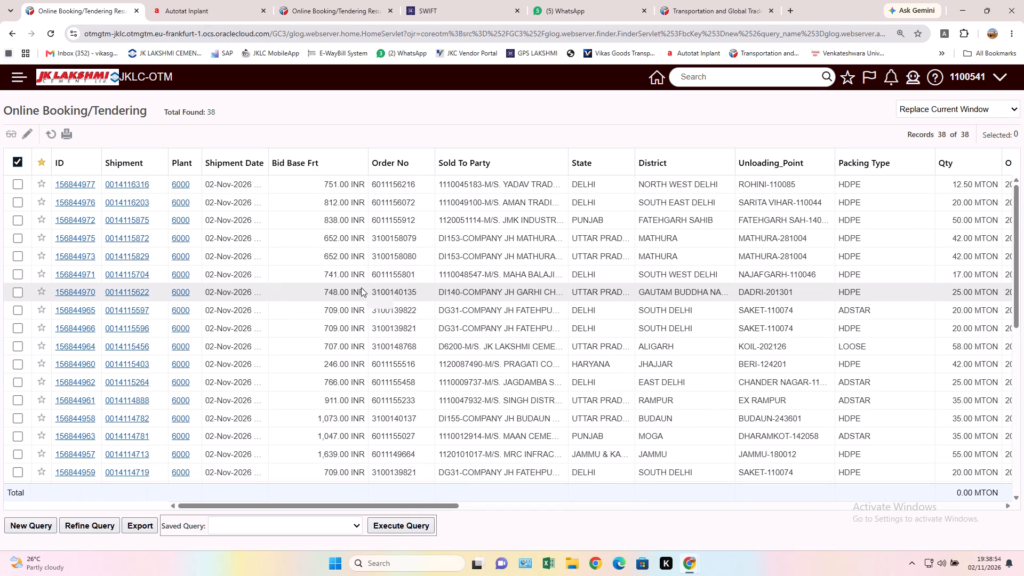
pyautogui.scroll(6, 361, 287)
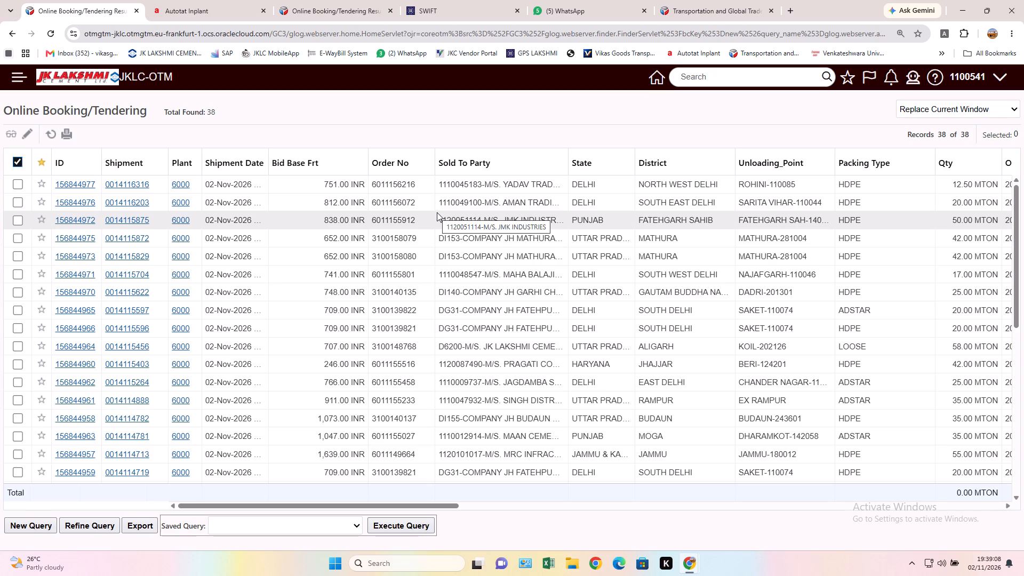
pyautogui.scroll(7, 437, 212)
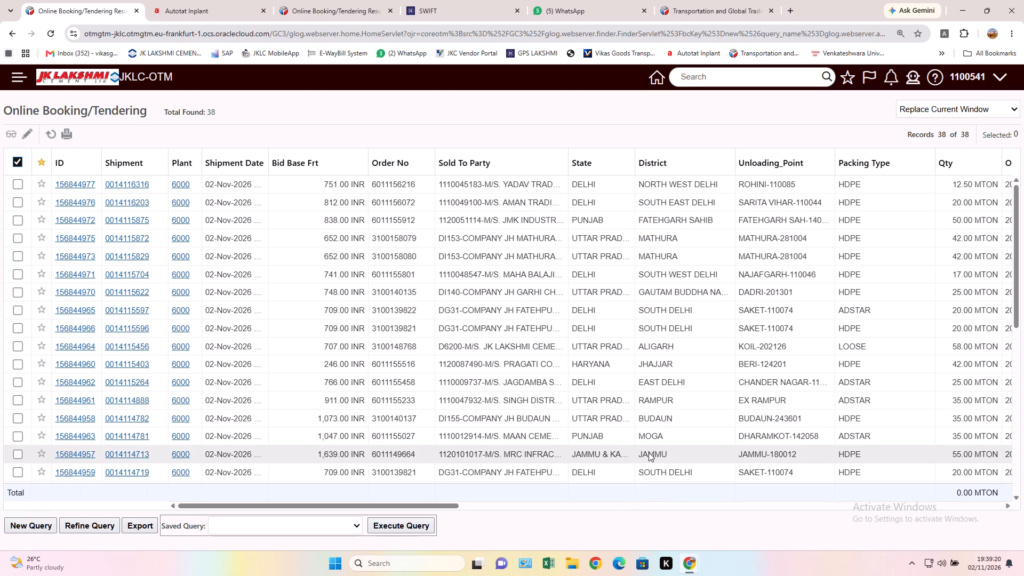
# Examine the tenders from the middle of the list, including their order date and material name columns.
pyautogui.scroll(-7, 649, 433)
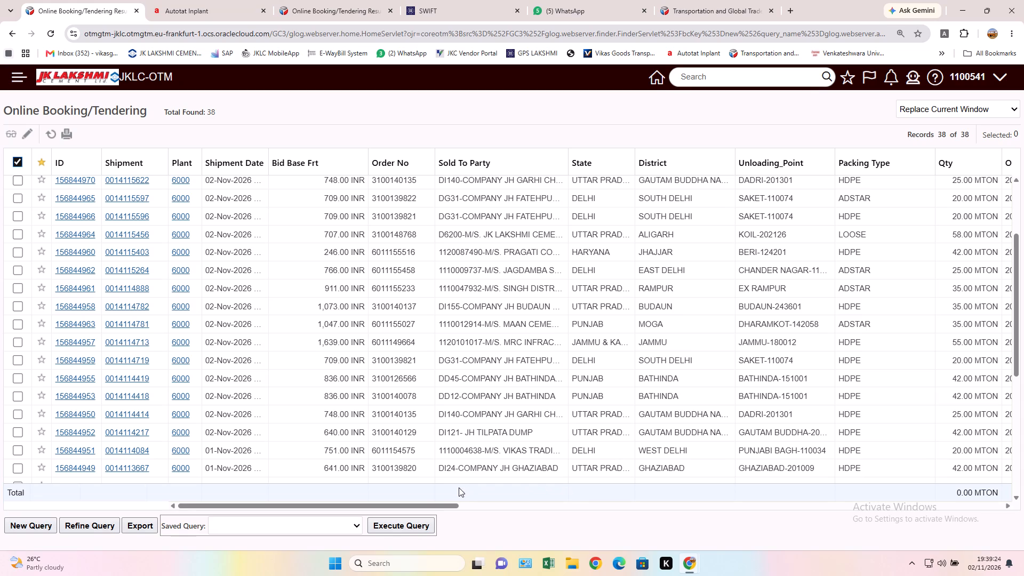
pyautogui.moveTo(444, 506); pyautogui.dragTo(470, 503)
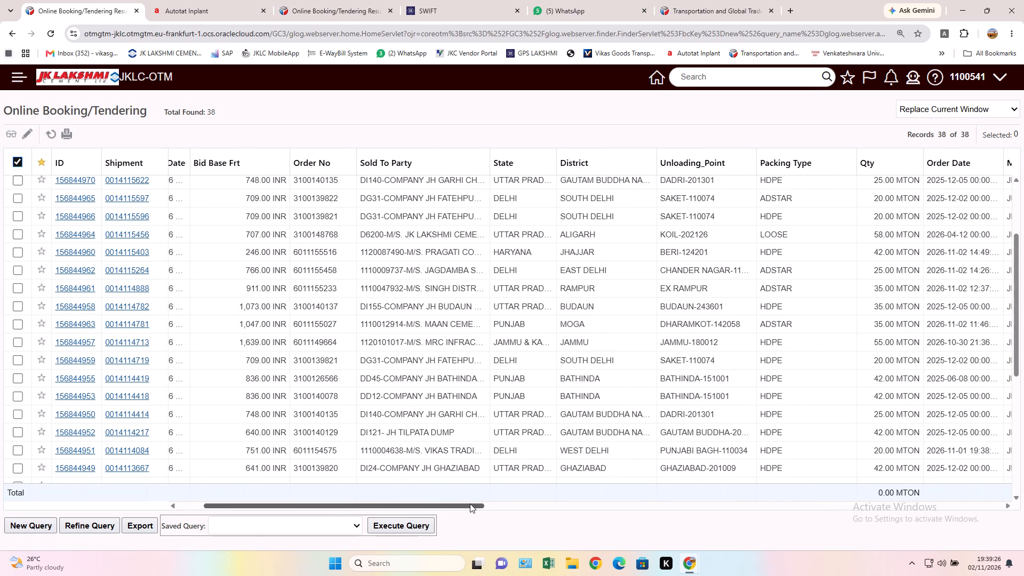
pyautogui.moveTo(470, 503); pyautogui.dragTo(515, 505)
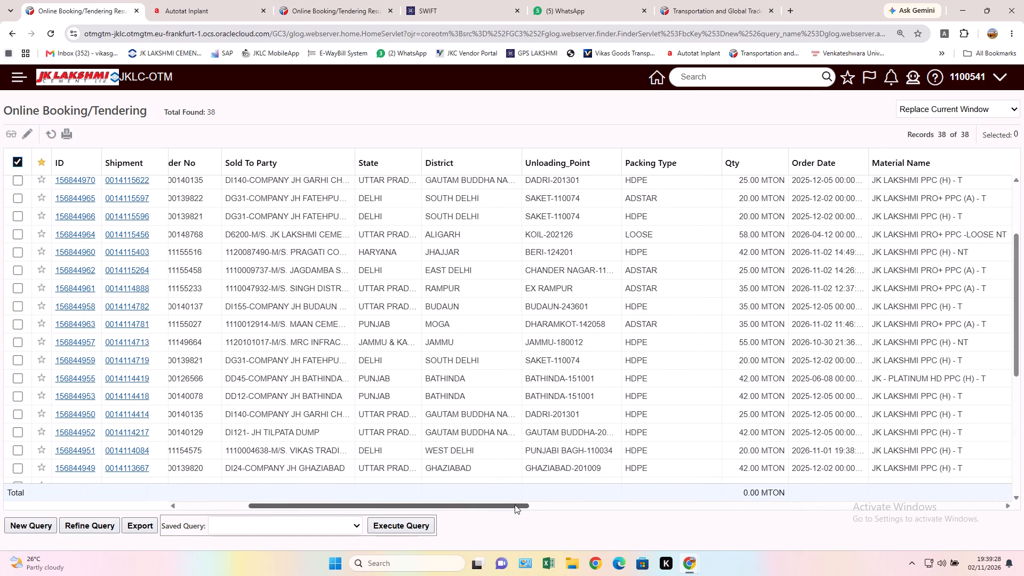
pyautogui.moveTo(515, 505); pyautogui.dragTo(394, 502)
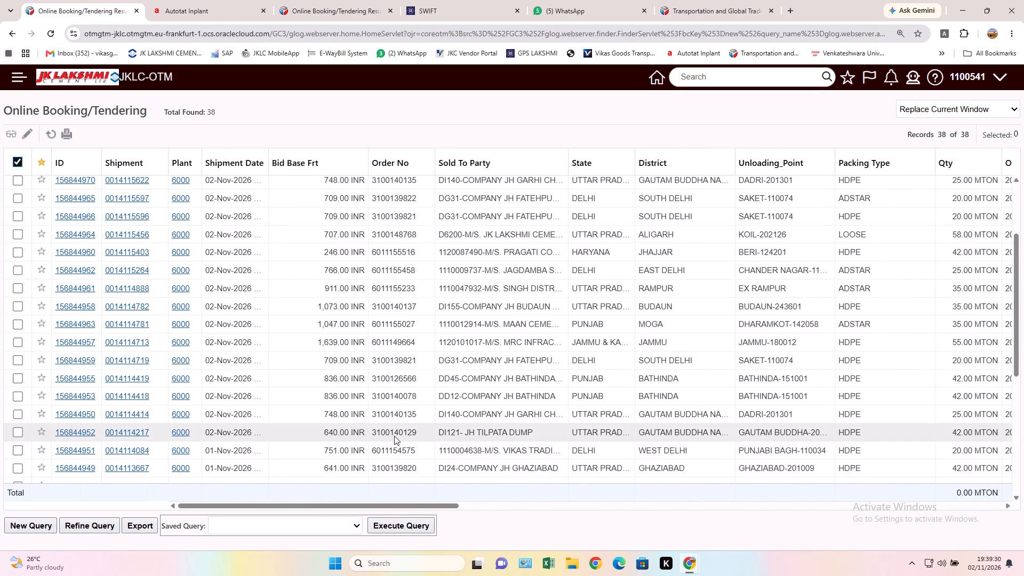
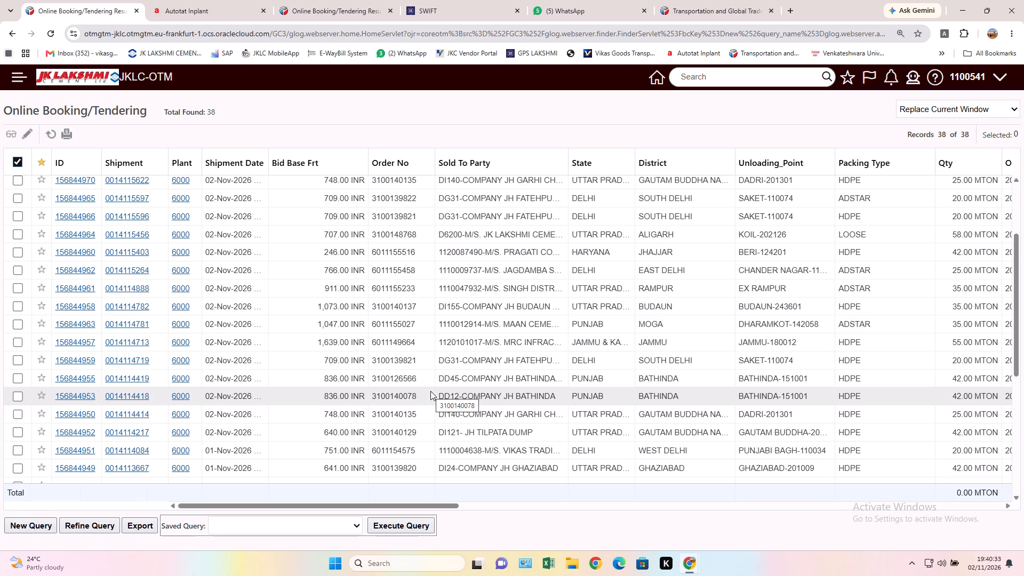
# Return to the start of the tender list and review the first shipments' base freight, customer, destination and quantity.
pyautogui.scroll(8, 378, 425)
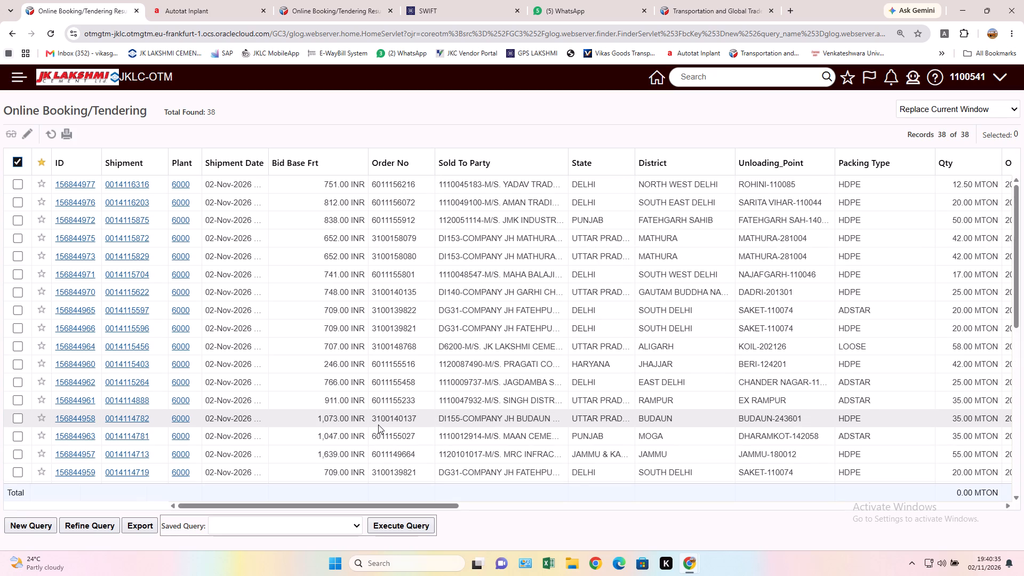
pyautogui.scroll(15, 375, 417)
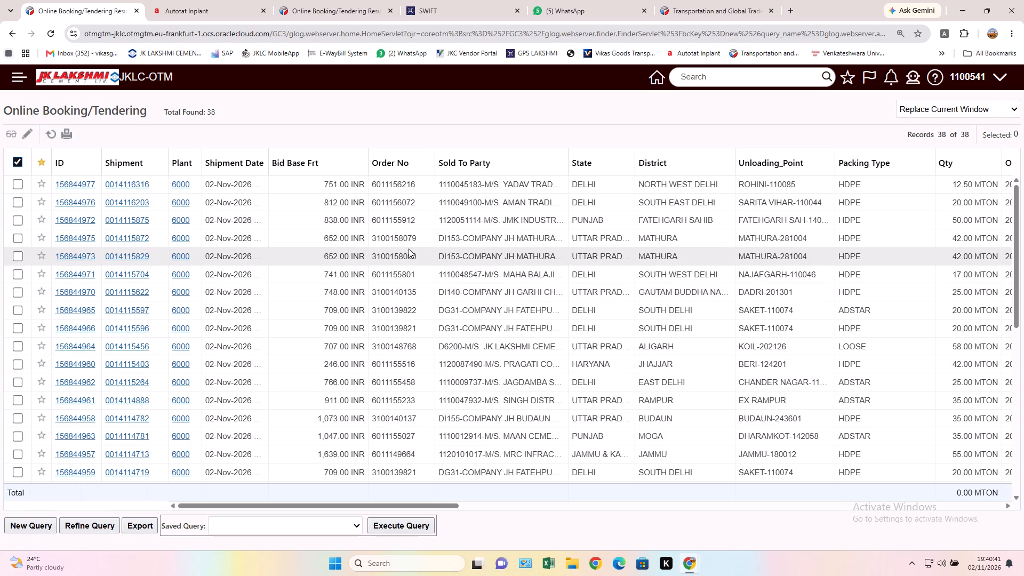
pyautogui.scroll(6, 409, 249)
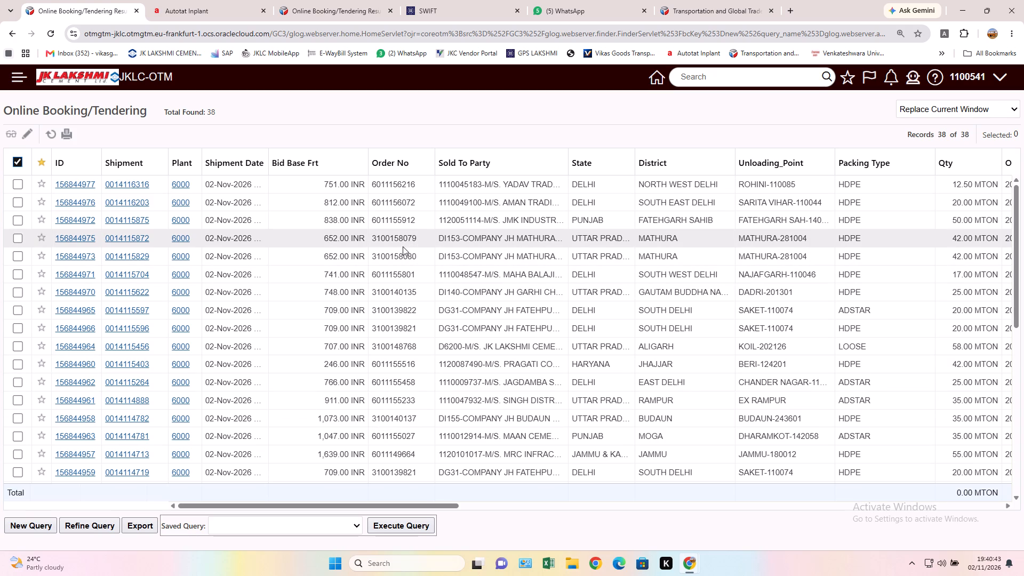
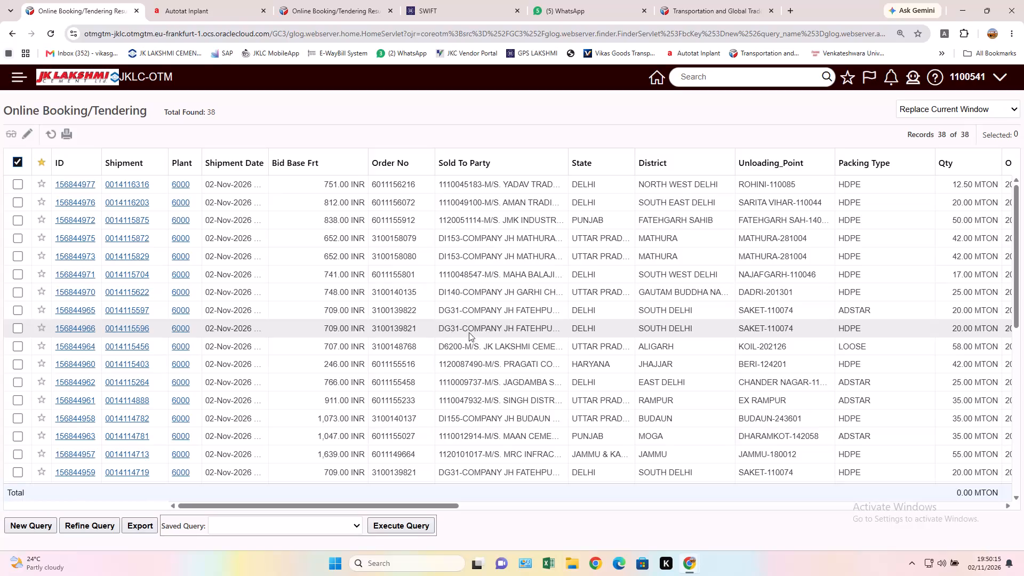
# Refresh the Online Booking/Tendering results and return that window to the OTM home page.
pyautogui.click(50, 133)
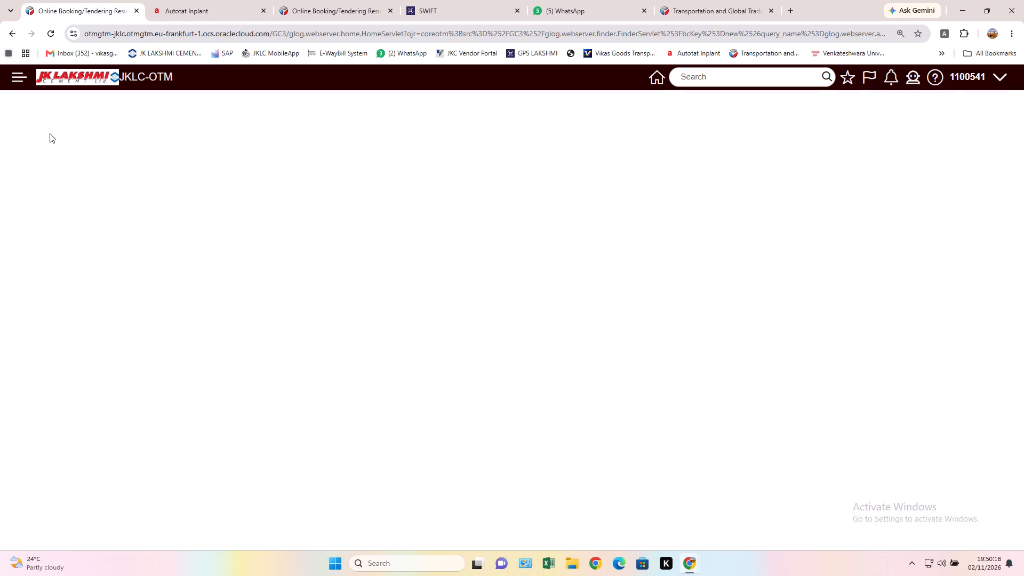
pyautogui.click(652, 79)
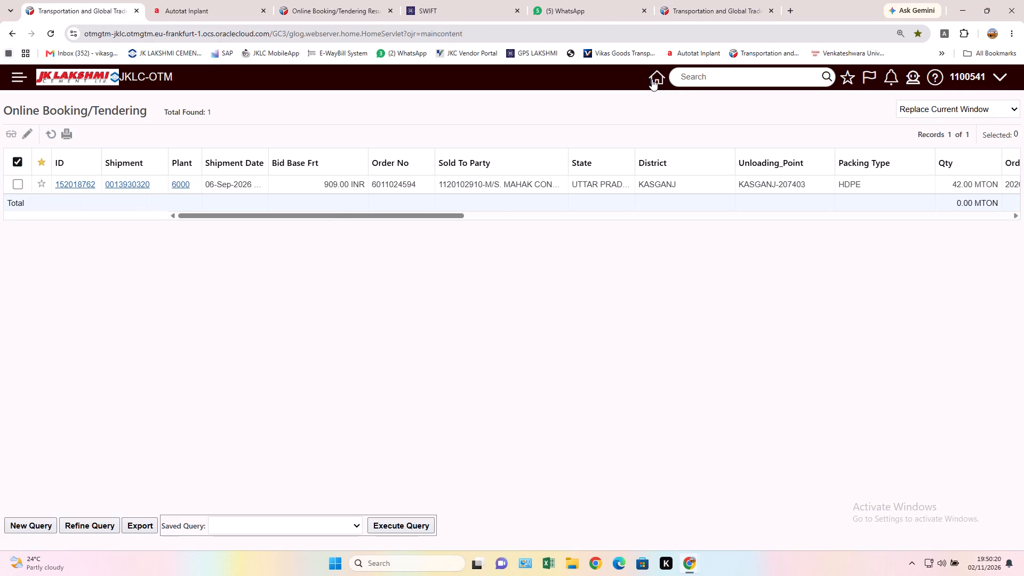
# In the other OTM home page window, open the Online Booking/Tendering finder and search for tenders without any filters.
pyautogui.click(707, 0)
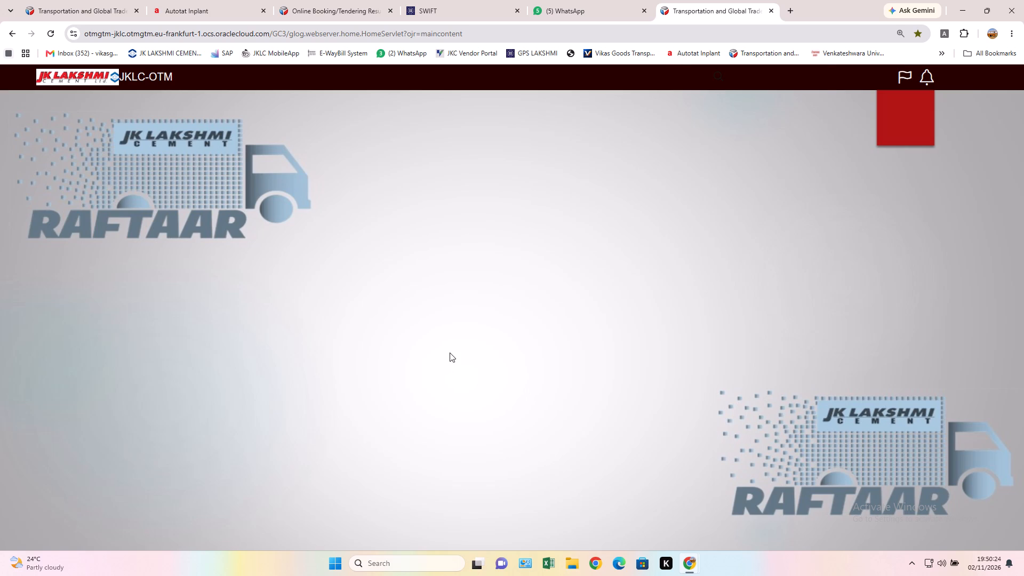
pyautogui.click(417, 310)
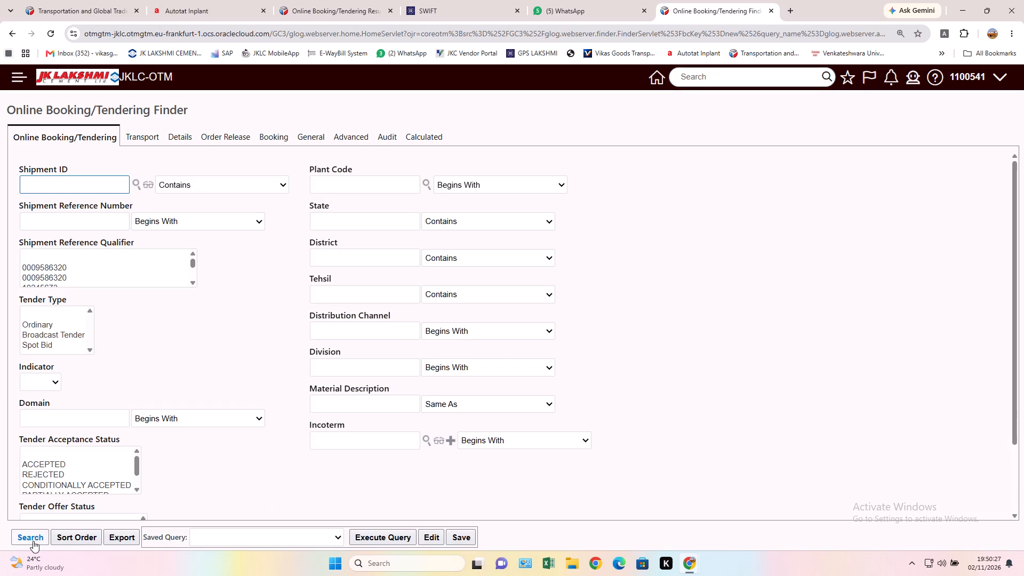
pyautogui.click(31, 541)
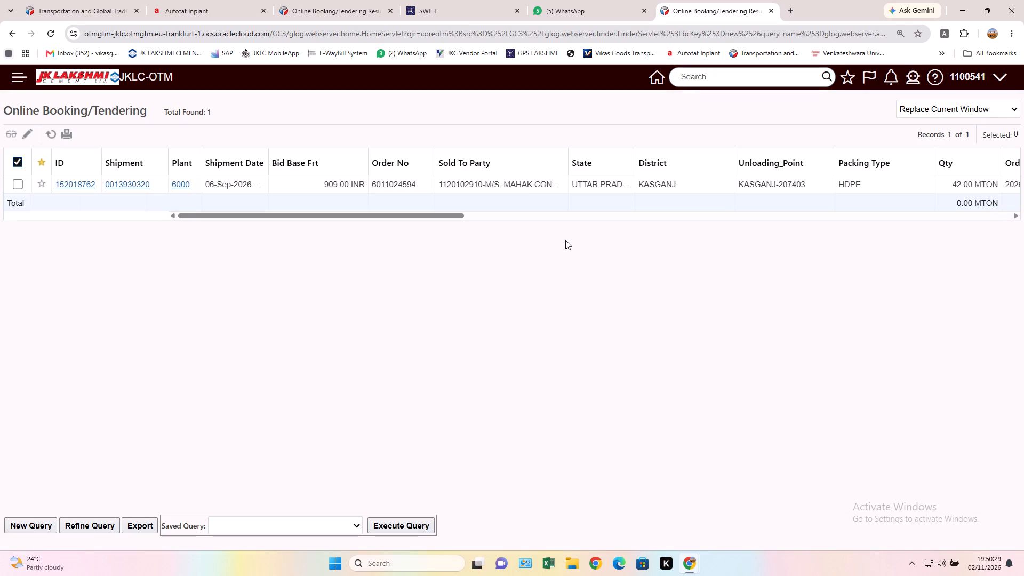
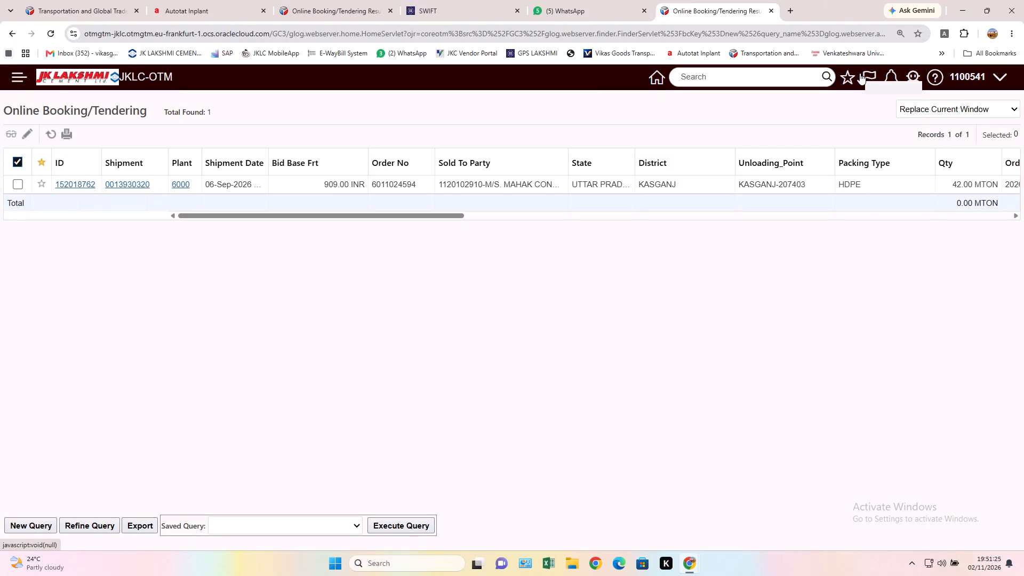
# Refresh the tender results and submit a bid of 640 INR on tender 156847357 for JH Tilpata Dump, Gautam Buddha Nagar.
pyautogui.click(50, 133)
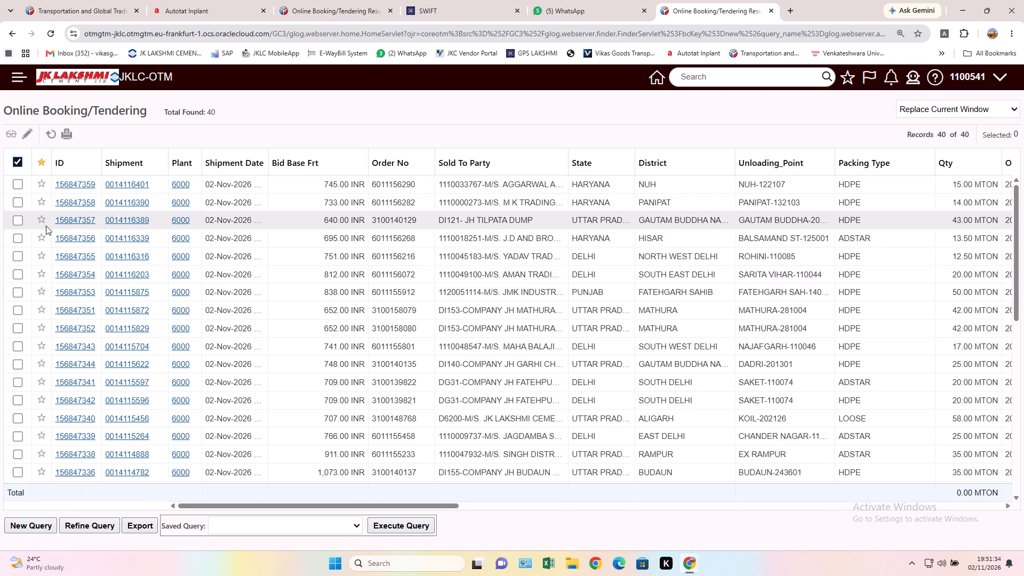
pyautogui.click(17, 221)
pyautogui.click(79, 220)
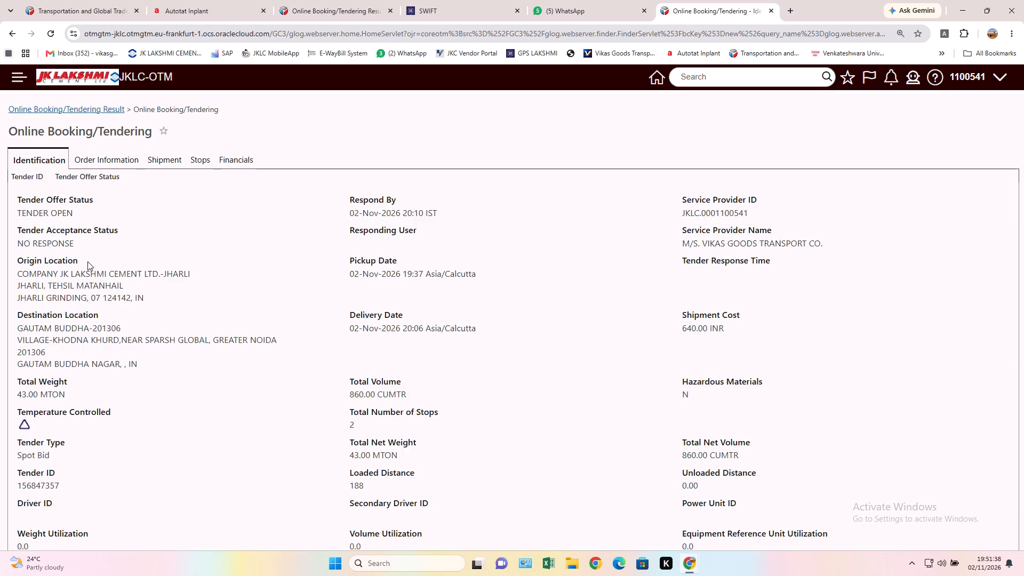
pyautogui.click(73, 271)
pyautogui.click(78, 293)
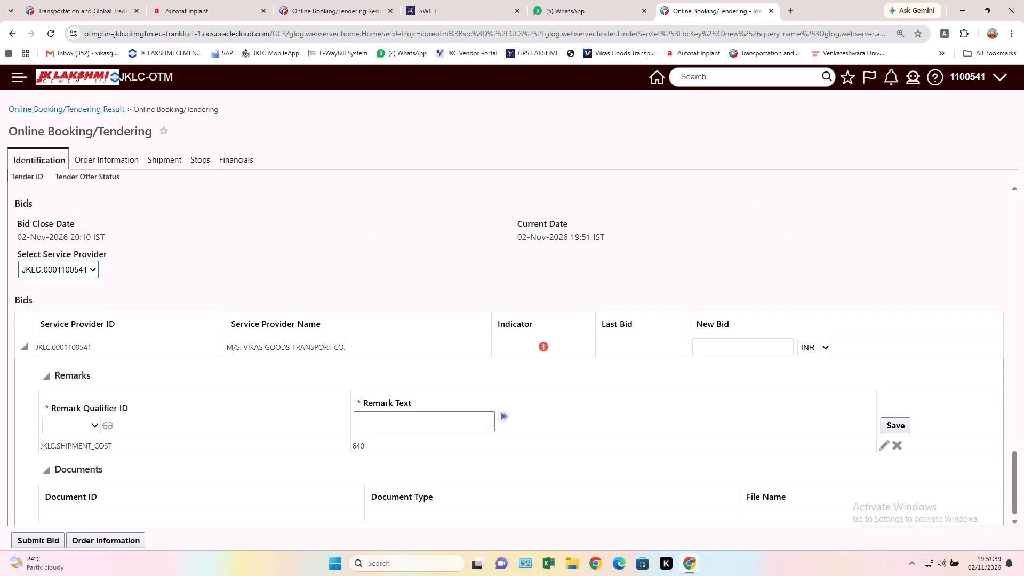
pyautogui.click(769, 351)
pyautogui.write('640')
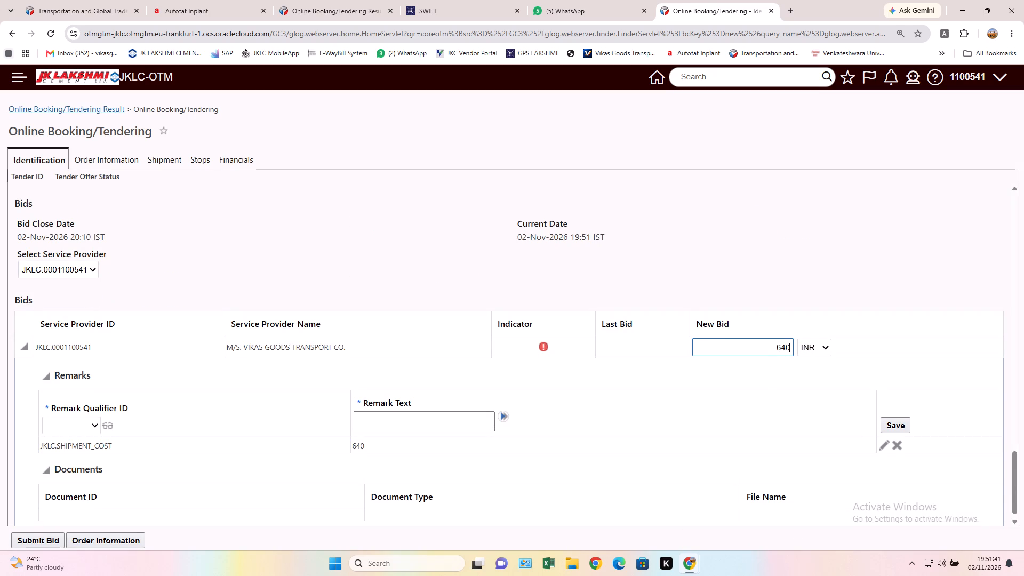
pyautogui.scroll(-7, 630, 361)
pyautogui.click(30, 543)
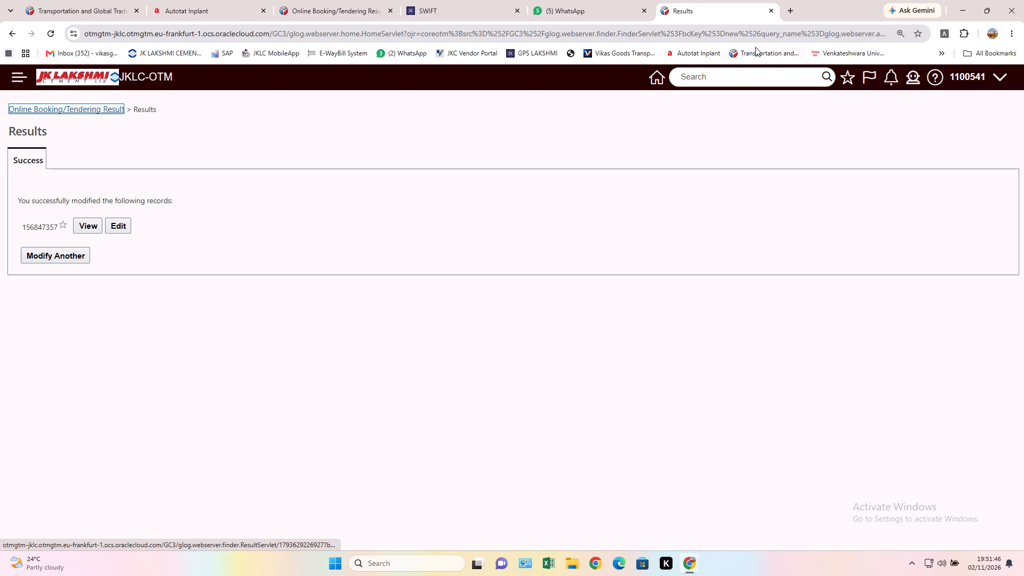
# Return to the OTM home page, open the E-bidding Tender finder and search again for tenders without any filters.
pyautogui.click(654, 78)
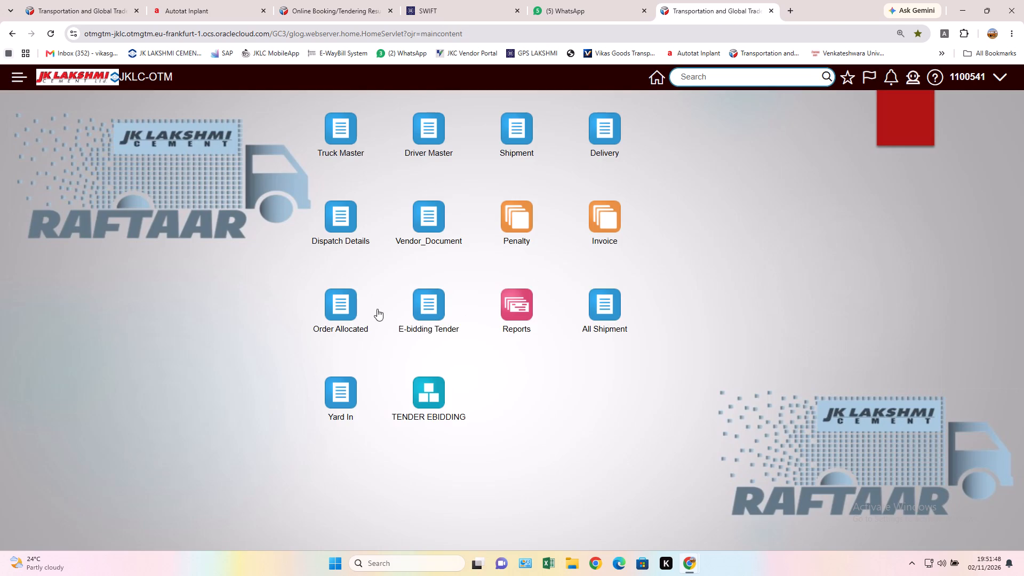
pyautogui.click(424, 318)
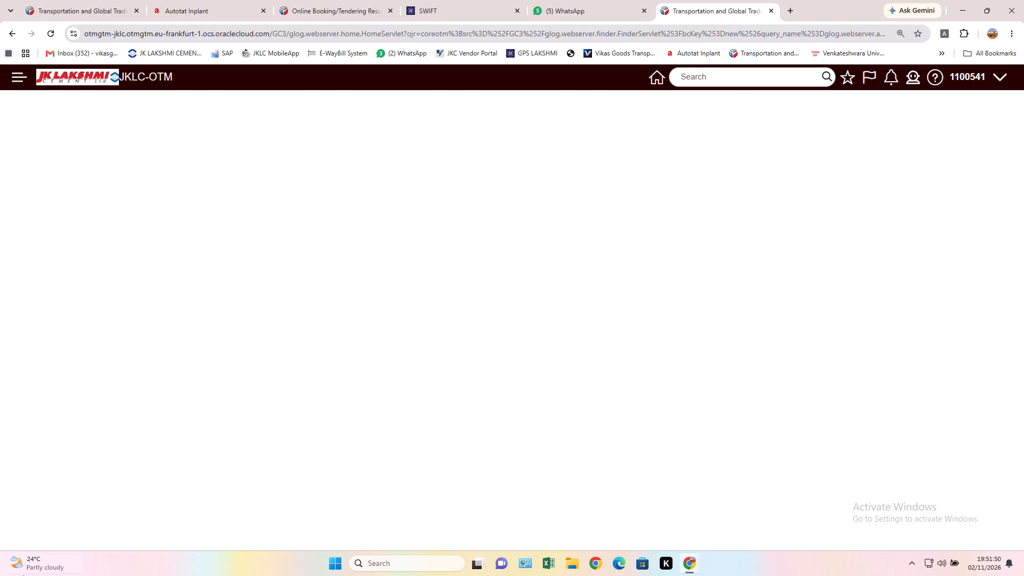
pyautogui.click(35, 539)
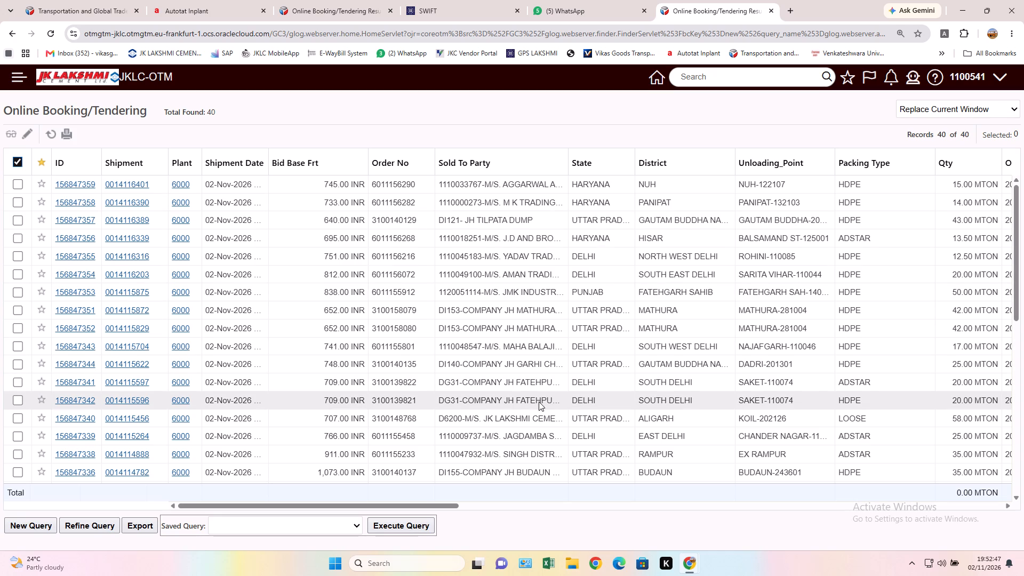
pyautogui.scroll(6, 522, 376)
pyautogui.scroll(7, 517, 329)
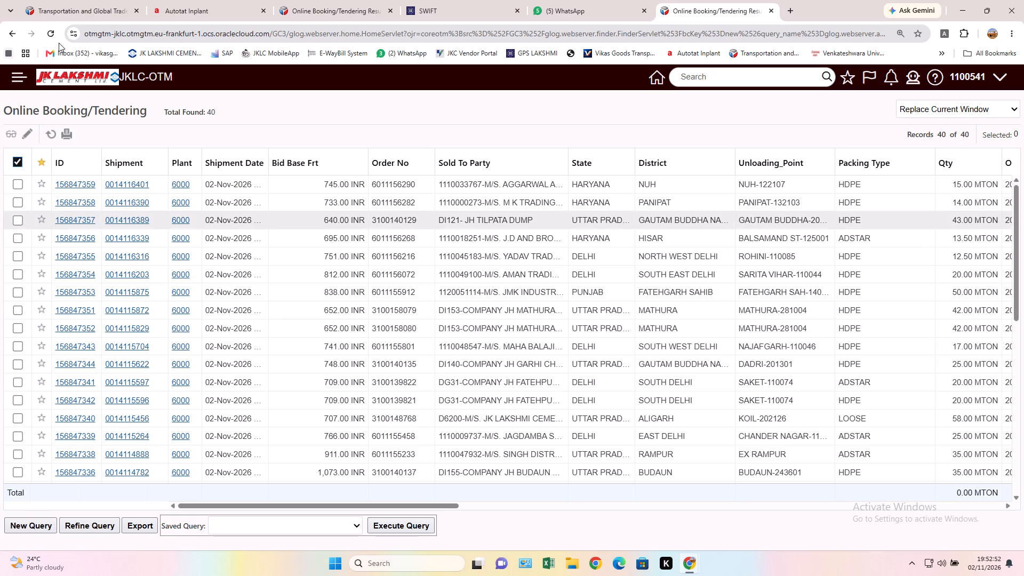
# Switch to the Autotat Inplant site and examine all columns of the assigned Direct Order list for plant Jharli.
pyautogui.click(225, 10)
pyautogui.click(279, 121)
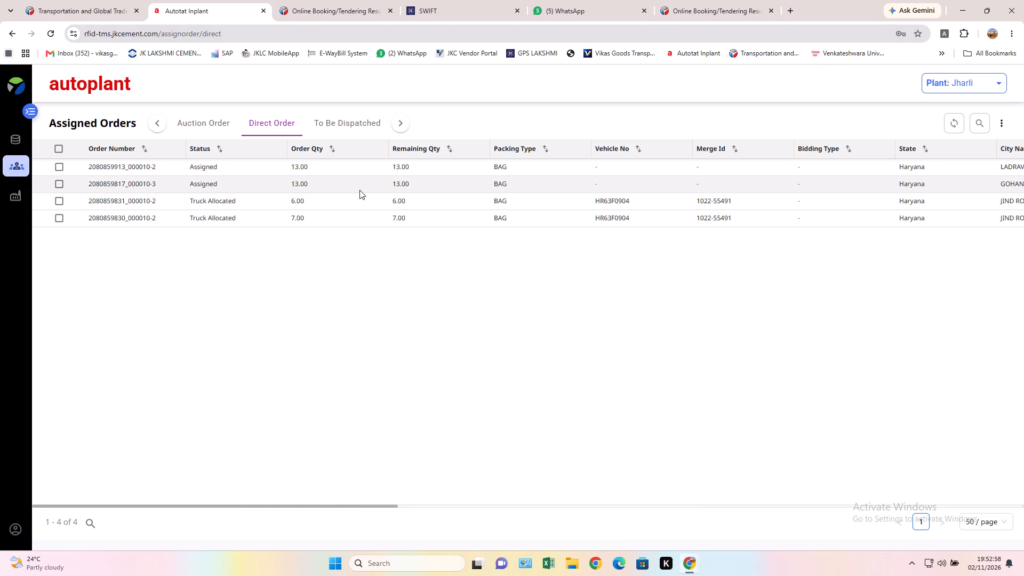
pyautogui.moveTo(292, 505); pyautogui.dragTo(453, 505)
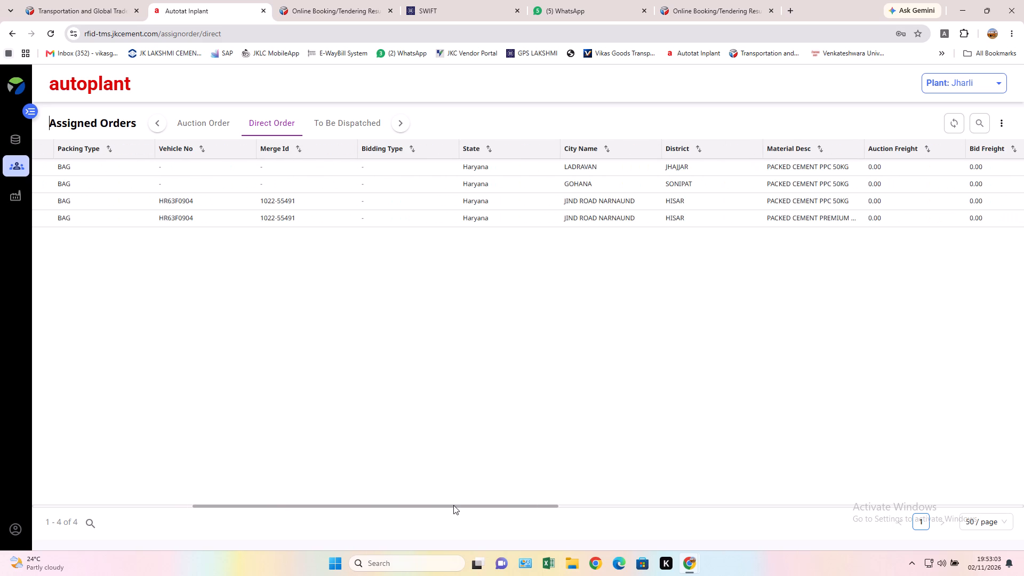
pyautogui.moveTo(453, 505); pyautogui.dragTo(519, 497)
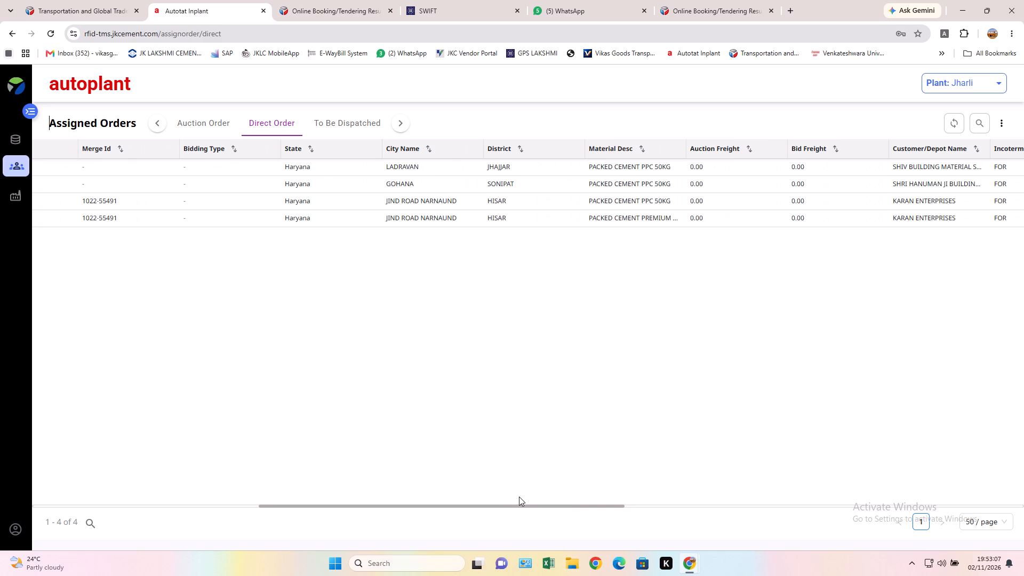
pyautogui.moveTo(519, 497); pyautogui.dragTo(704, 471)
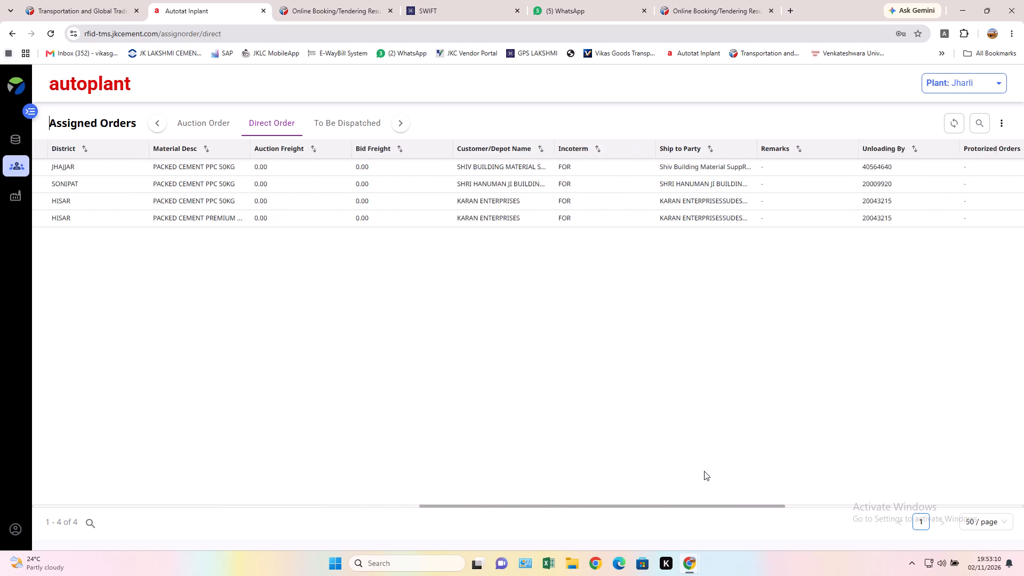
pyautogui.moveTo(704, 471); pyautogui.dragTo(743, 468)
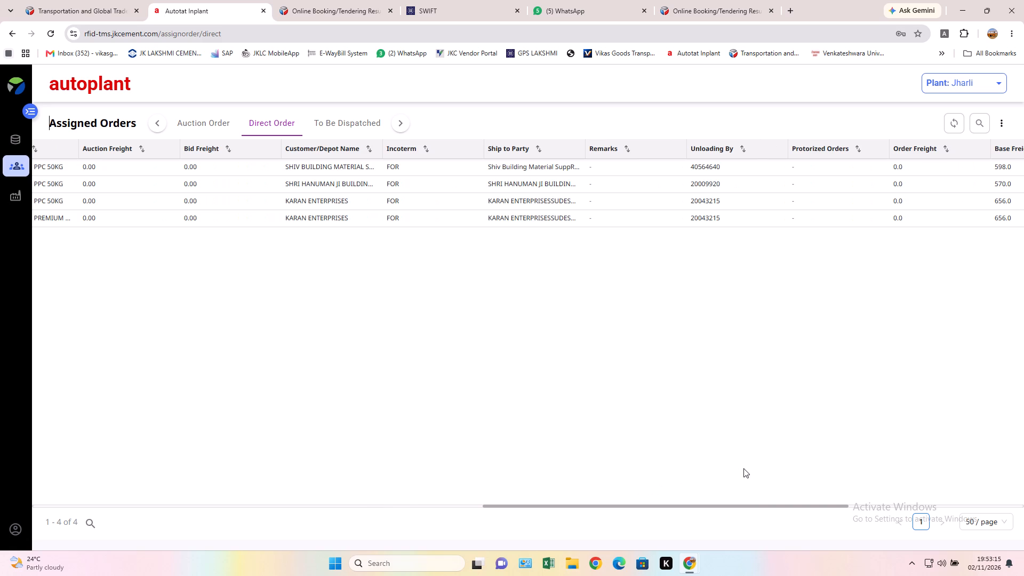
pyautogui.moveTo(743, 468); pyautogui.dragTo(159, 476)
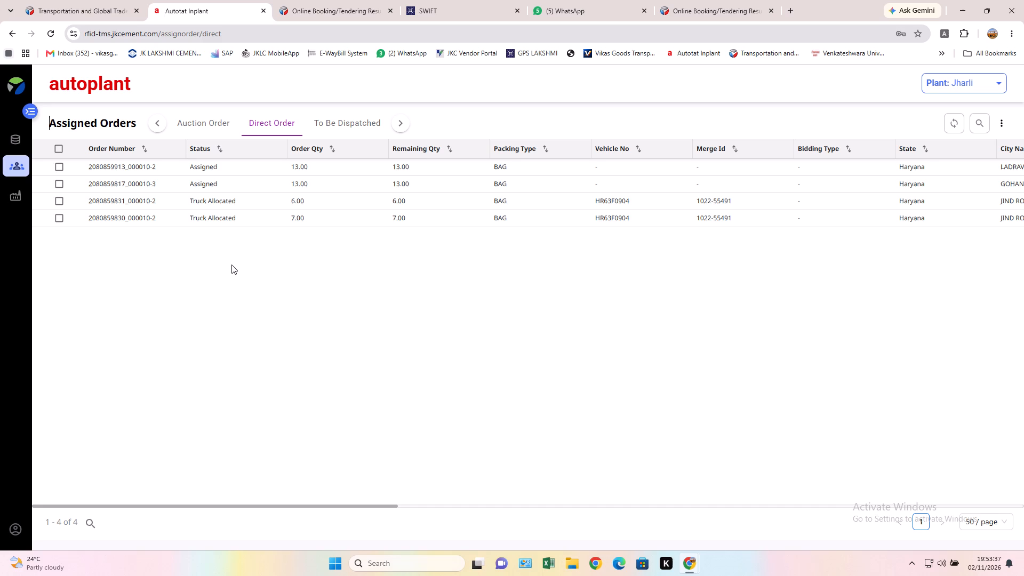
# Open the Auction Order list, show the orders that are yet to start and look through them.
pyautogui.click(203, 123)
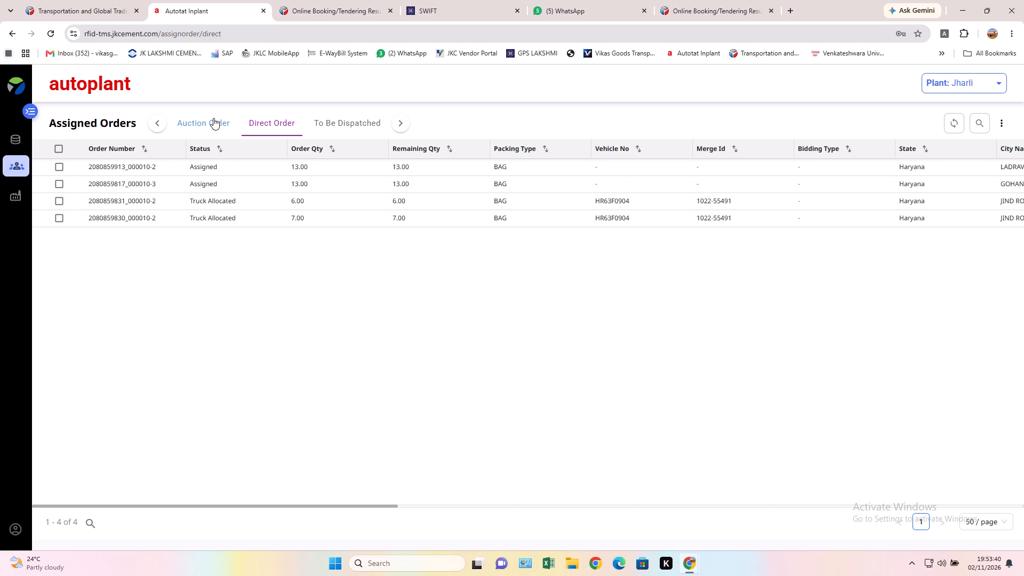
pyautogui.click(213, 118)
pyautogui.click(581, 163)
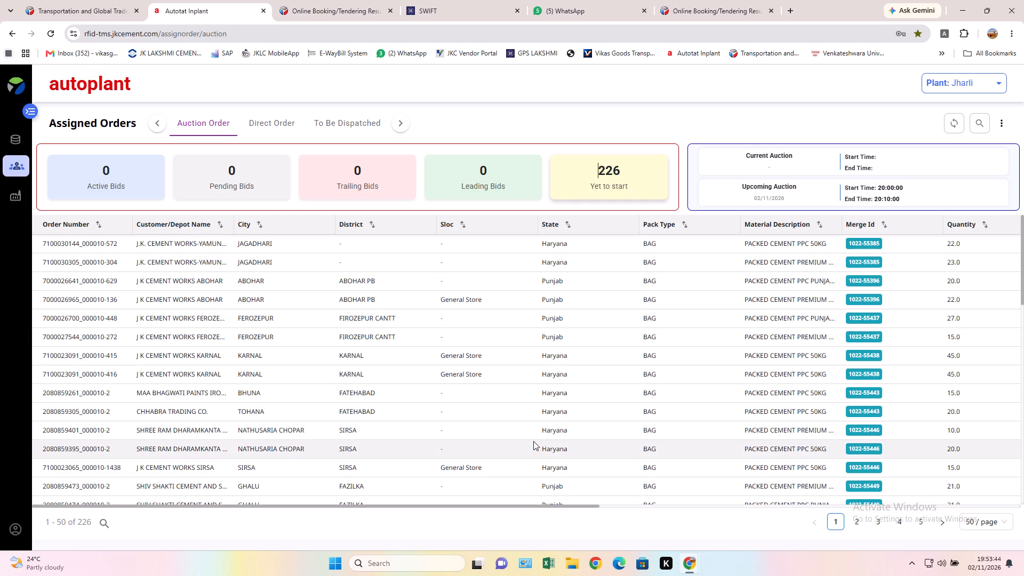
pyautogui.scroll(-2, 533, 441)
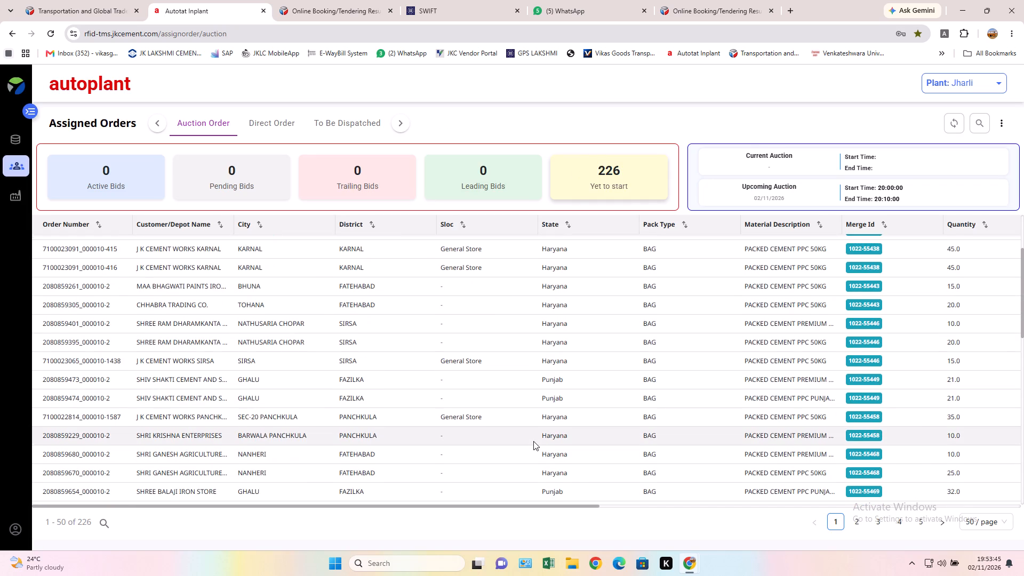
pyautogui.scroll(-1, 533, 441)
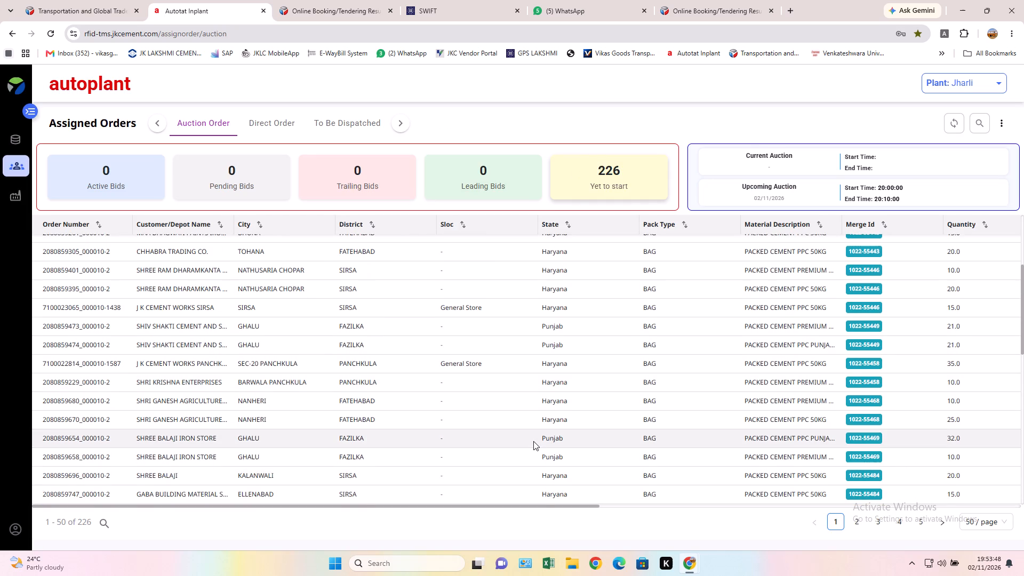
pyautogui.scroll(-2, 533, 441)
pyautogui.scroll(13, 533, 441)
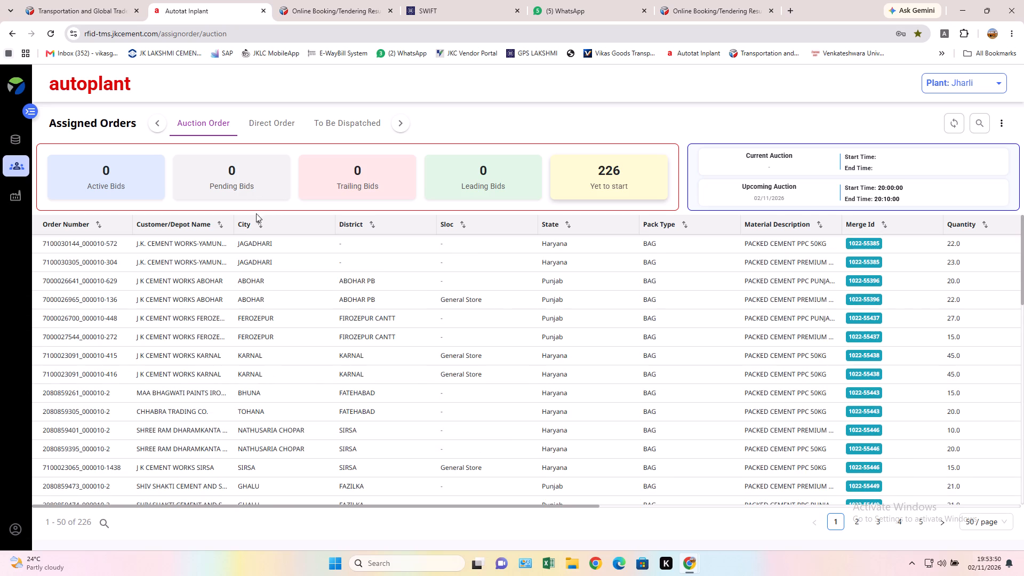
# Sort the yet-to-start auction orders by city in ascending order and examine the destinations, quantities and merge IDs.
pyautogui.click(256, 222)
pyautogui.scroll(-5, 278, 287)
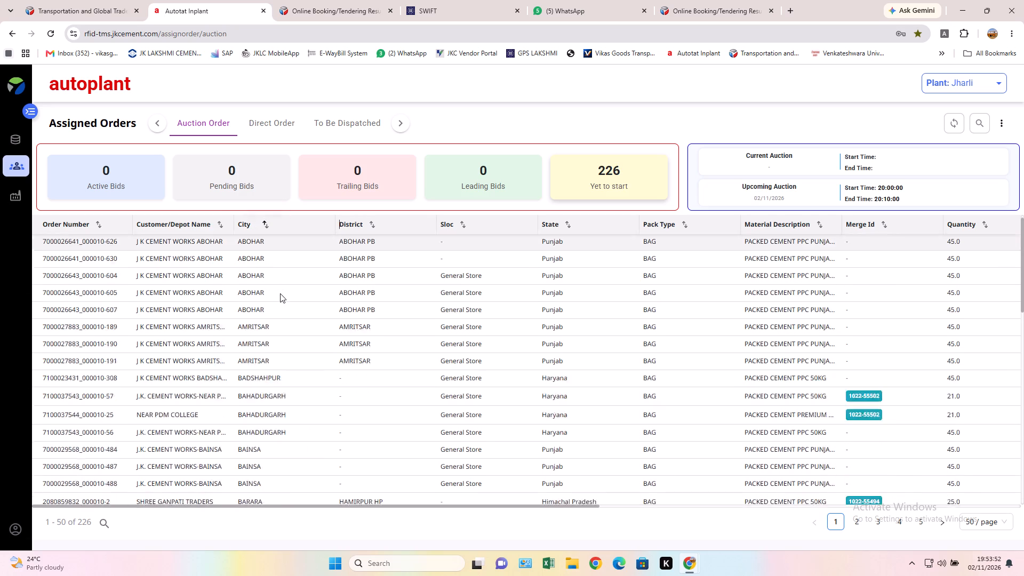
pyautogui.scroll(2, 281, 293)
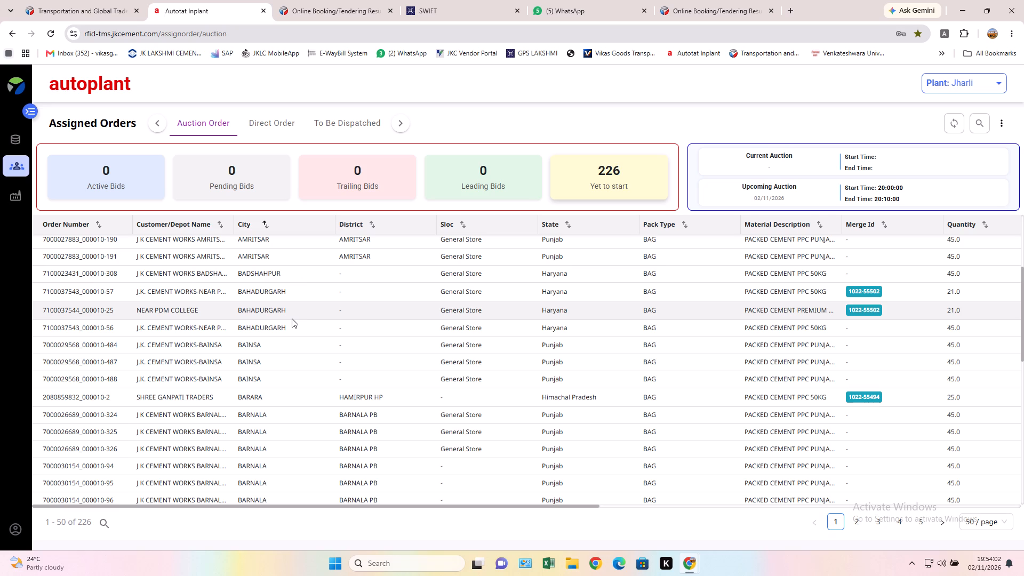
pyautogui.scroll(-2, 292, 318)
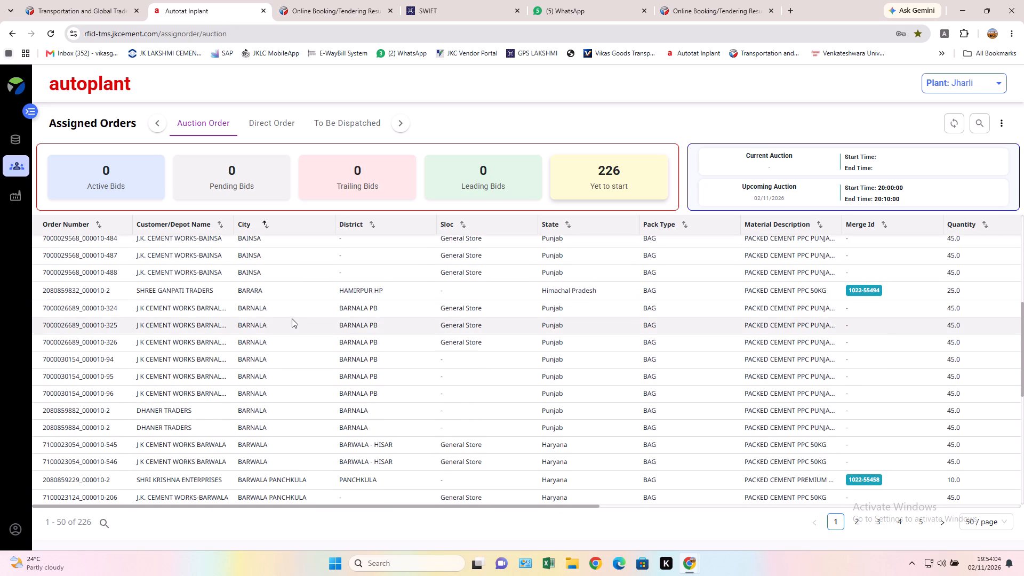
pyautogui.scroll(-2, 292, 318)
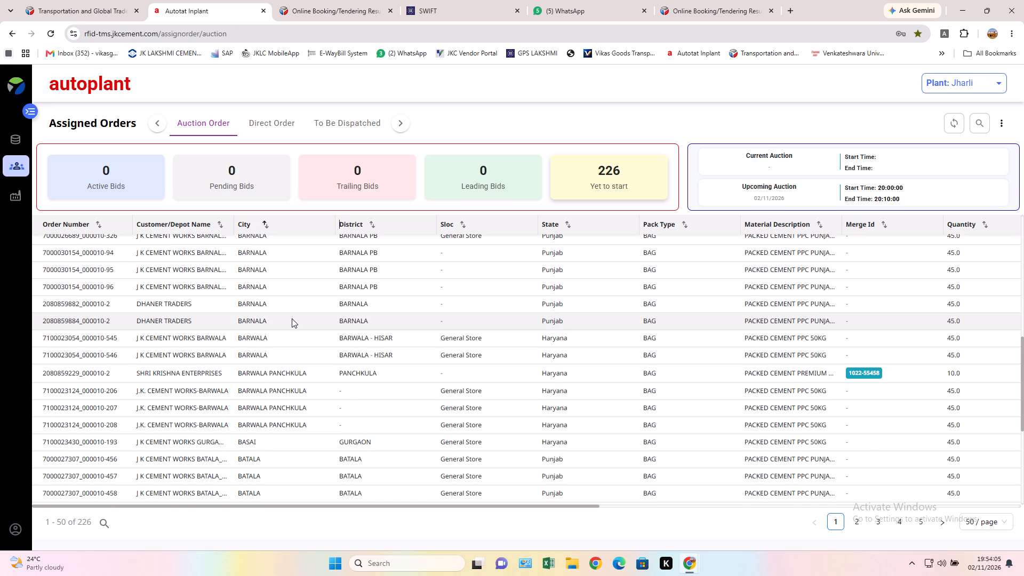
pyautogui.scroll(-4, 292, 318)
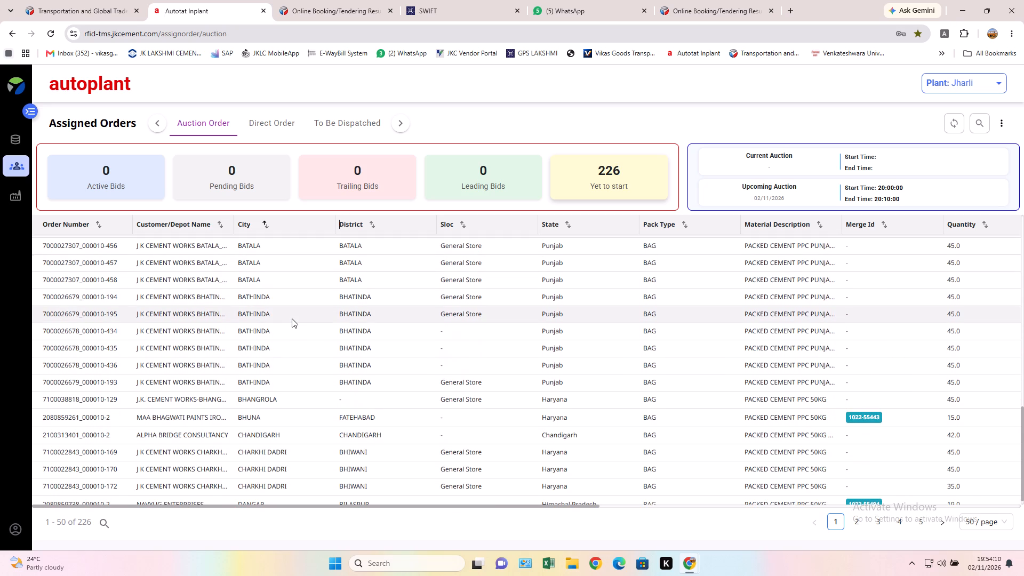
pyautogui.scroll(-5, 292, 318)
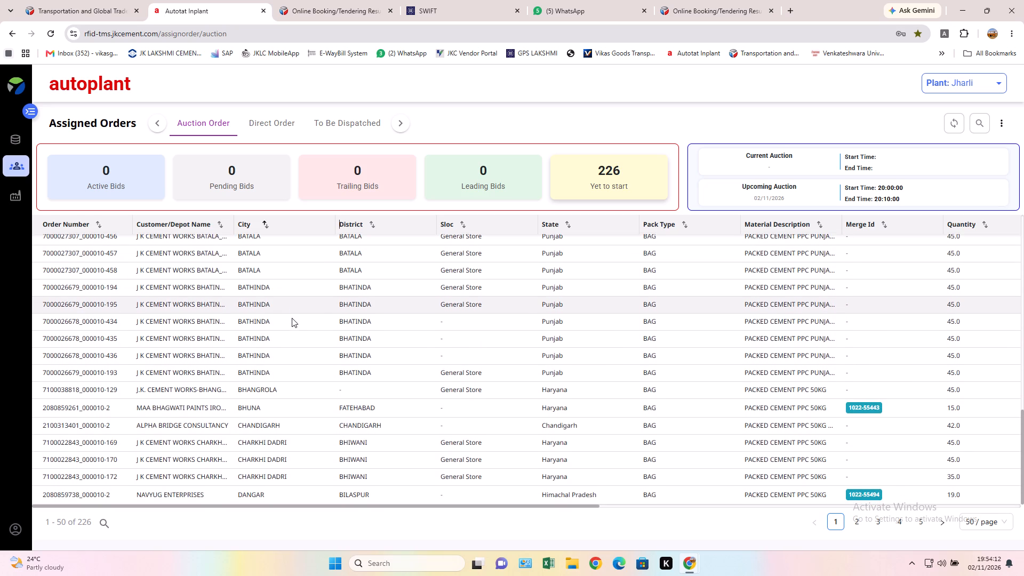
pyautogui.scroll(-5, 292, 318)
pyautogui.scroll(5, 445, 467)
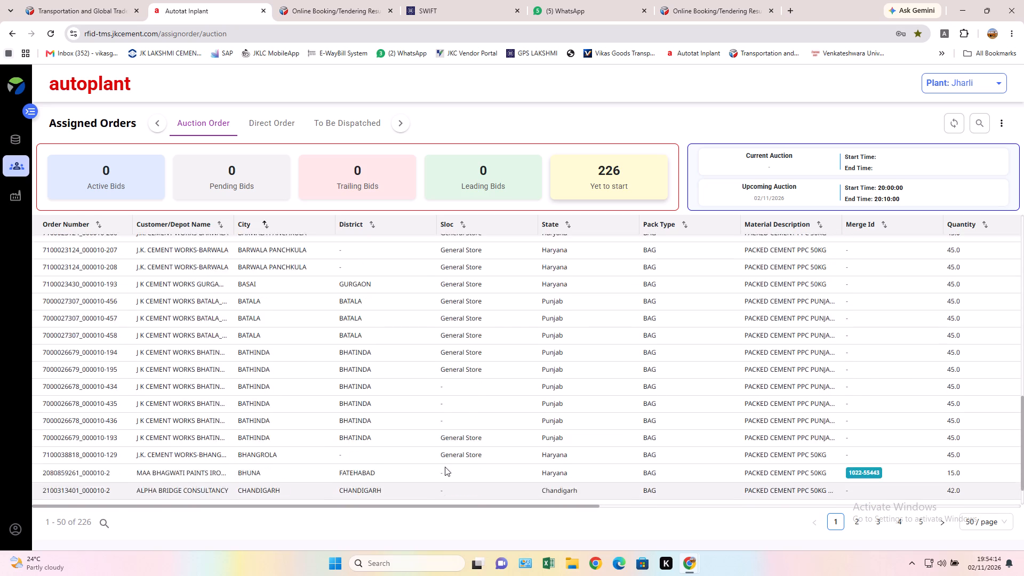
pyautogui.scroll(12, 443, 459)
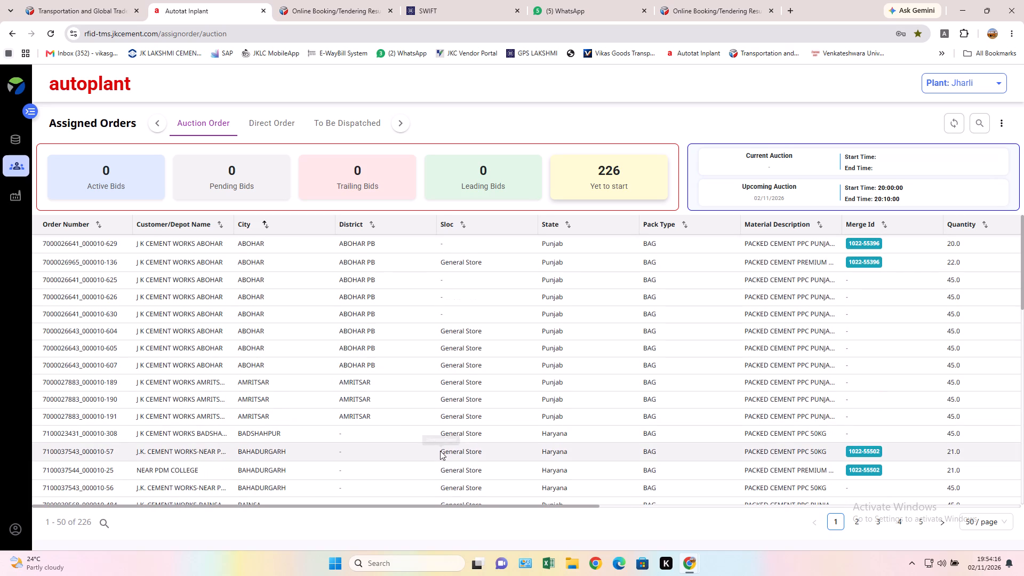
# Show 200 yet-to-start auction orders per page and examine the city-sorted list from Abohar through Loharu Road Bhiwani.
pyautogui.click(972, 521)
pyautogui.click(972, 498)
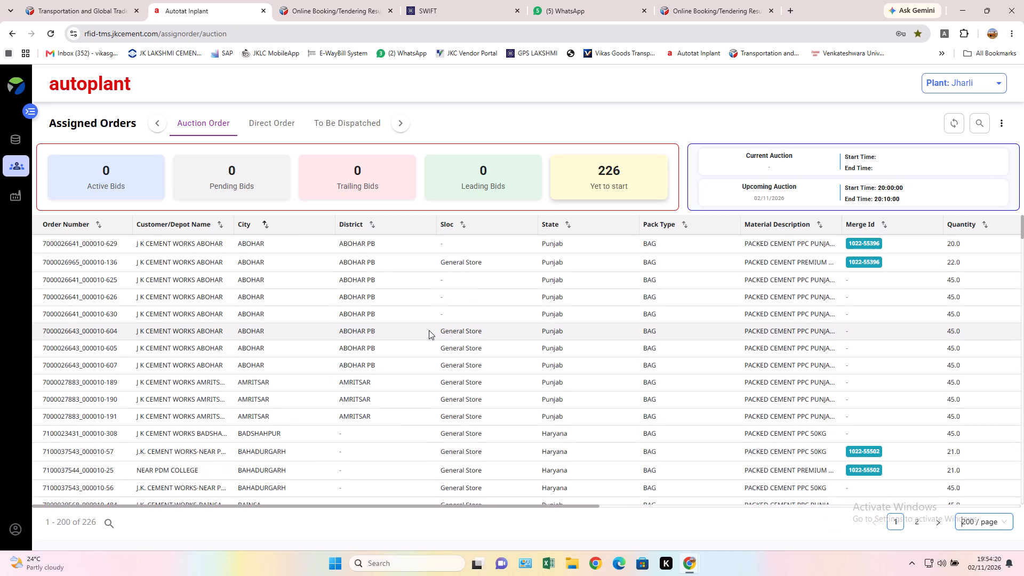
pyautogui.scroll(-2, 429, 330)
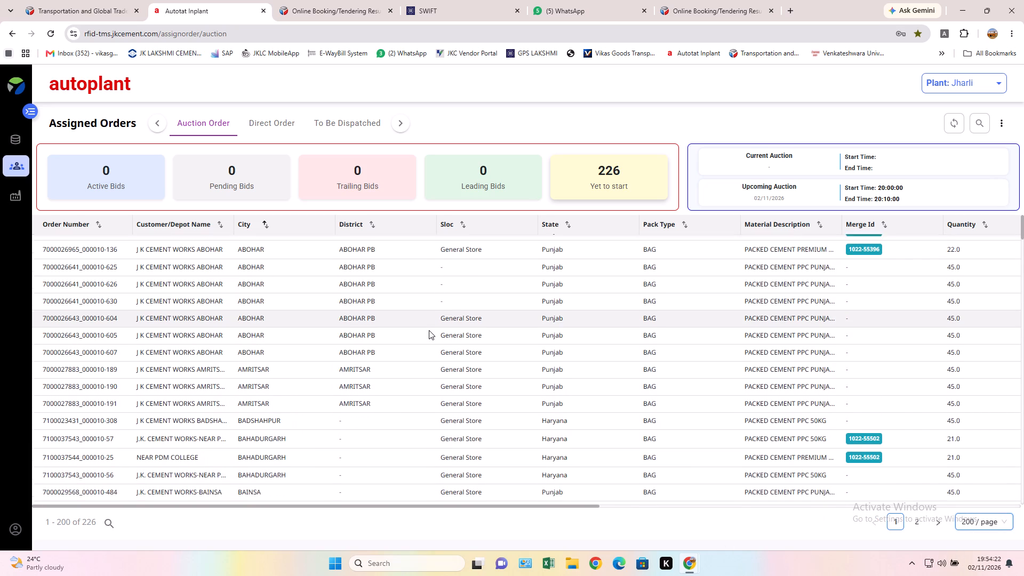
pyautogui.scroll(-6, 429, 330)
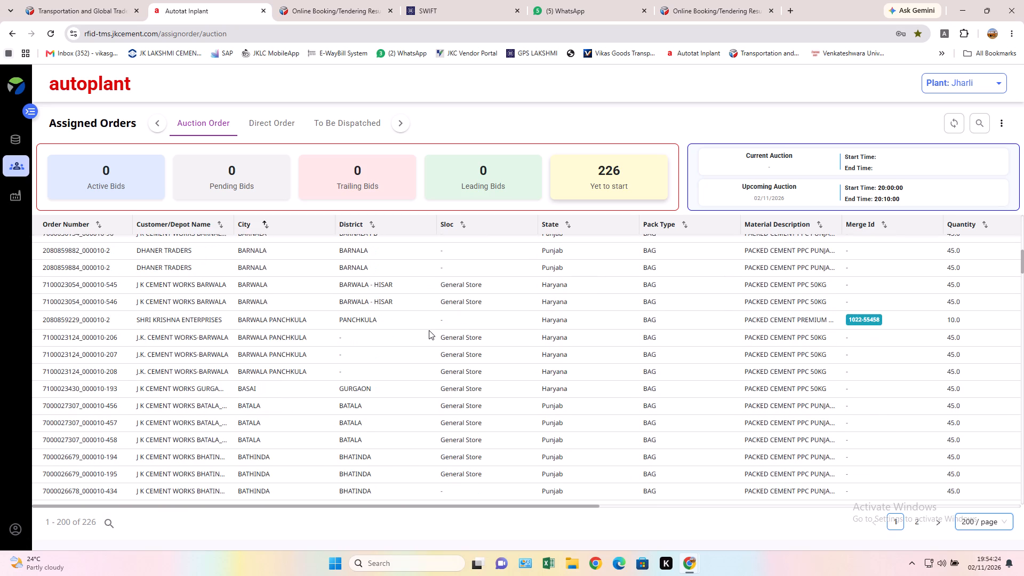
pyautogui.scroll(-3, 429, 330)
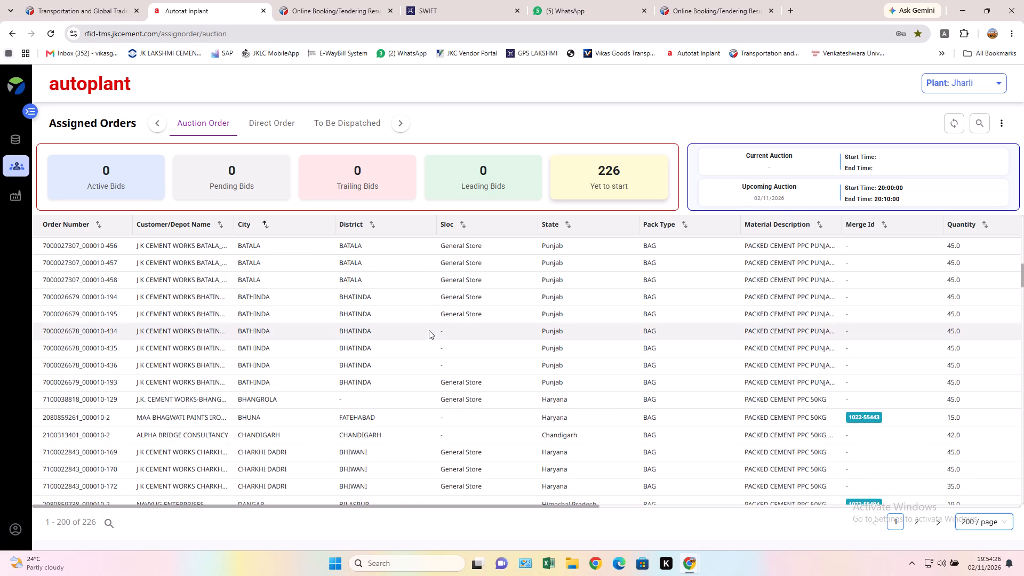
pyautogui.scroll(-2, 429, 330)
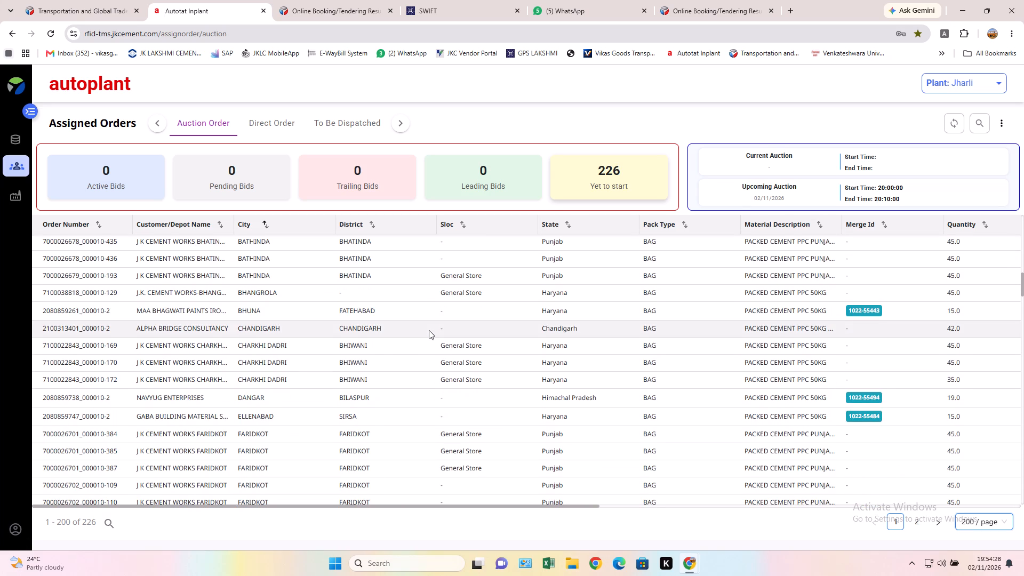
pyautogui.scroll(-7, 429, 330)
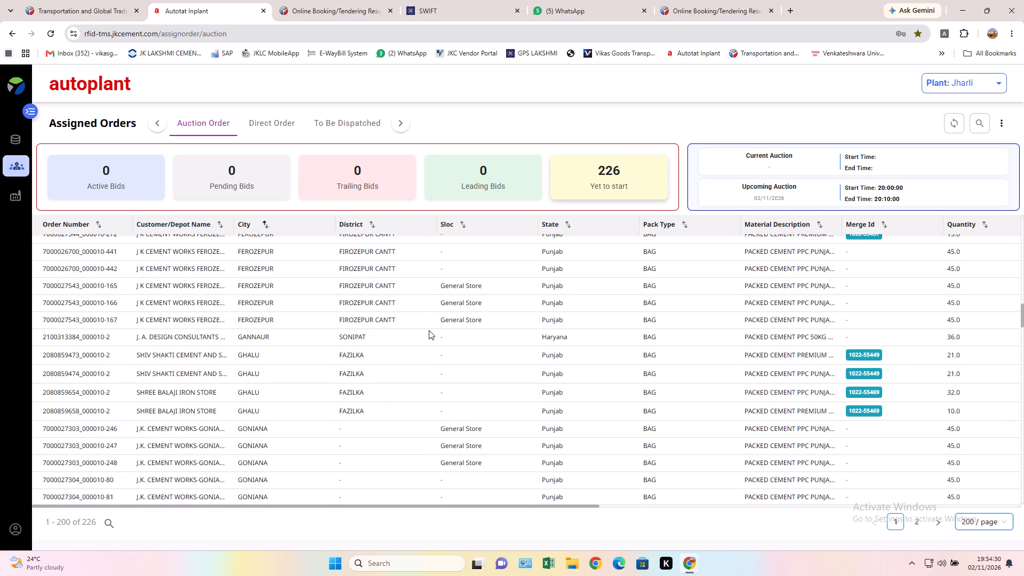
pyautogui.scroll(-4, 429, 330)
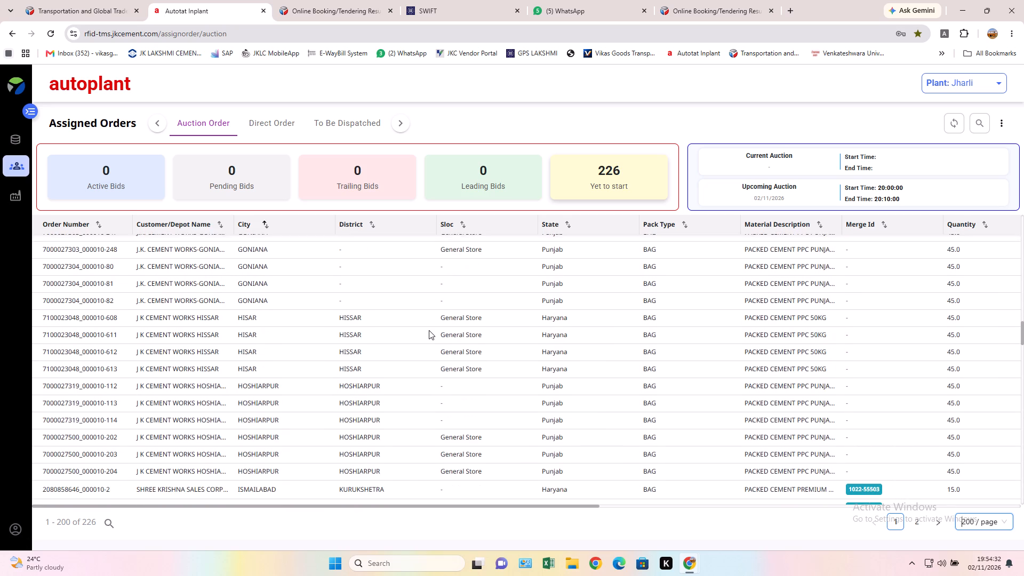
pyautogui.scroll(-8, 429, 330)
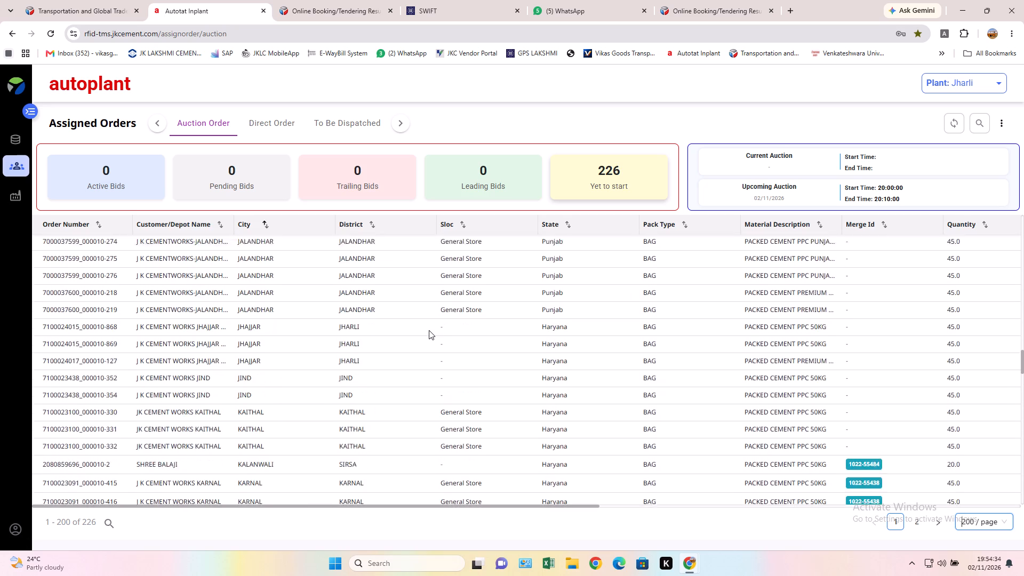
pyautogui.scroll(-5, 429, 330)
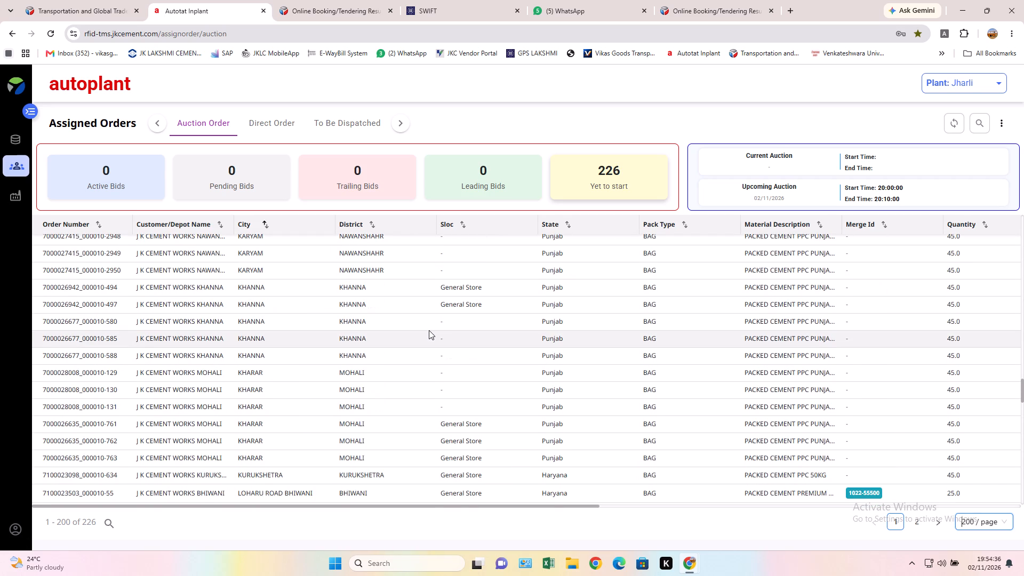
pyautogui.scroll(-1, 429, 330)
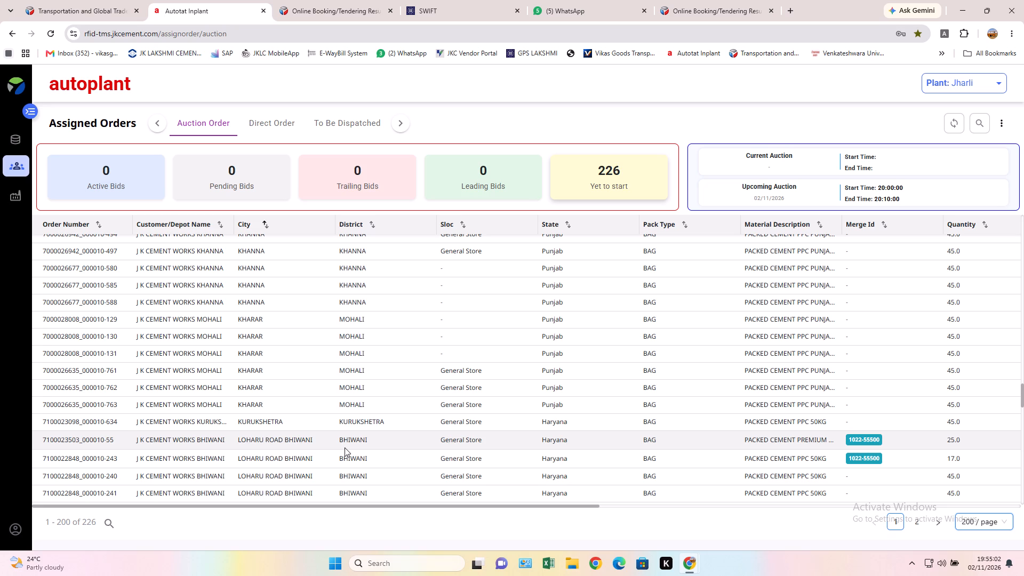
# Recheck the assigned Direct Order list for plant Jharli and return to the Auction Order list.
pyautogui.click(277, 119)
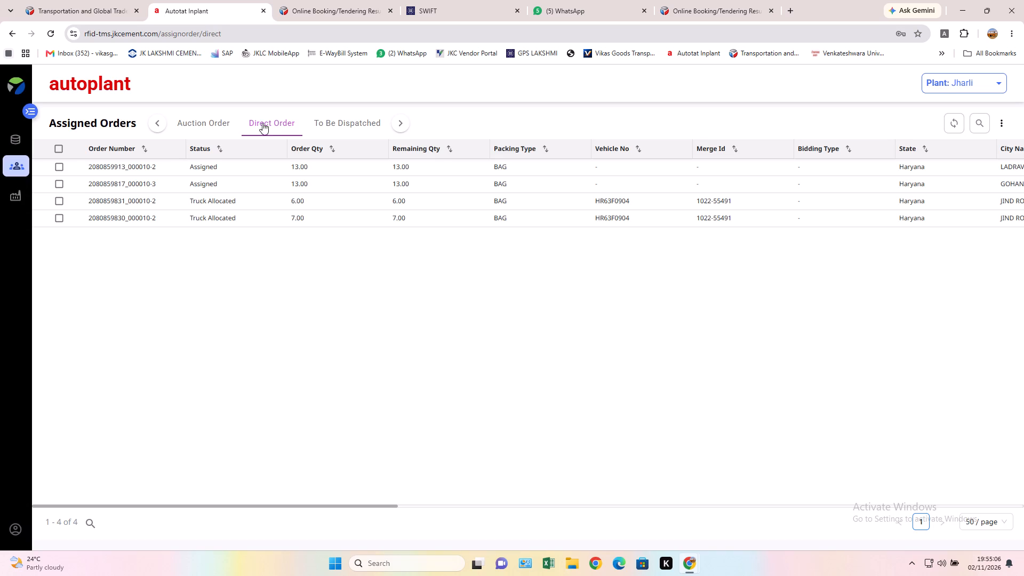
pyautogui.click(222, 123)
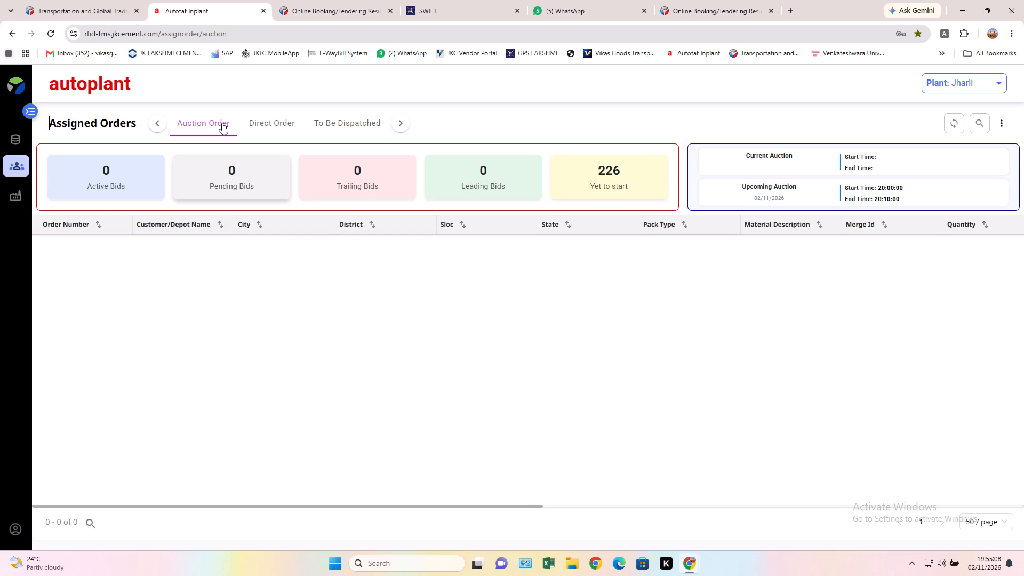
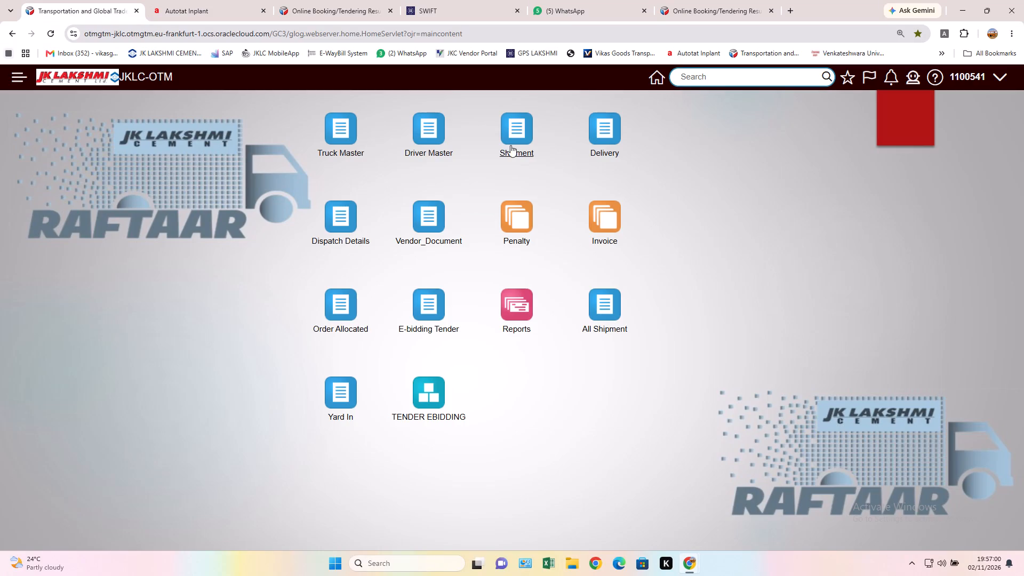
# Open the Buy Shipment finder in OTM and search for all shipments with no filters set.
pyautogui.click(512, 142)
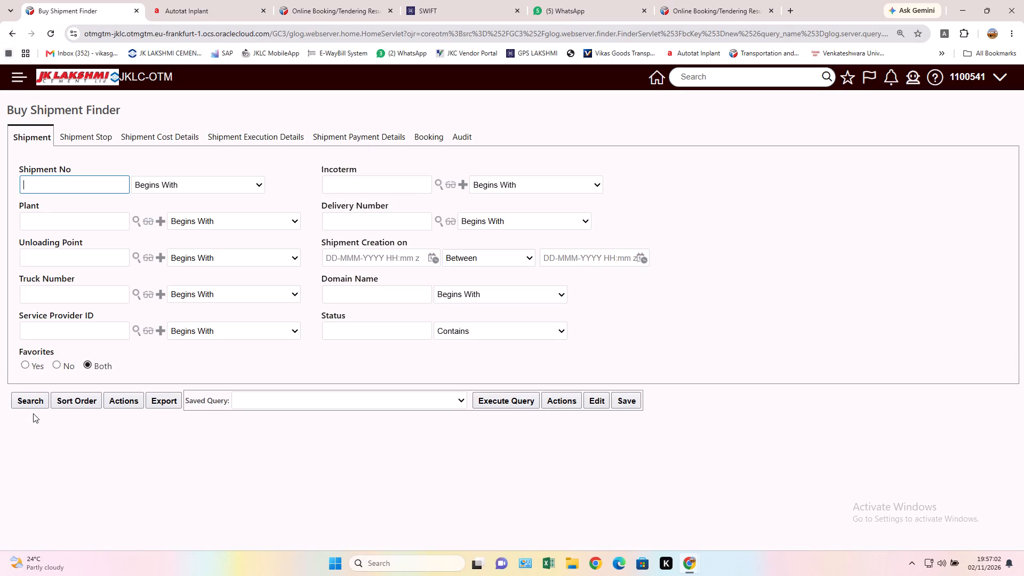
pyautogui.click(31, 400)
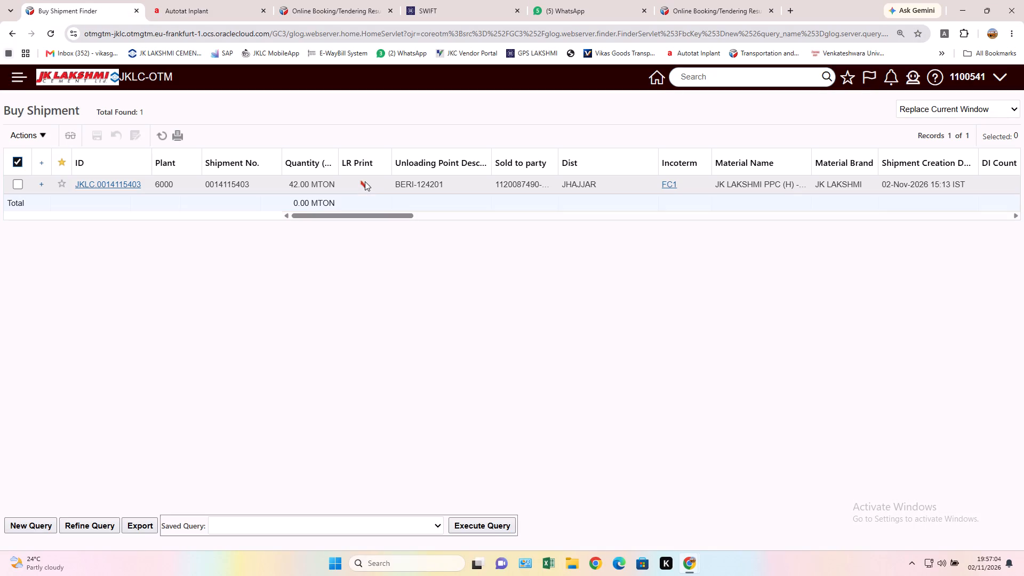
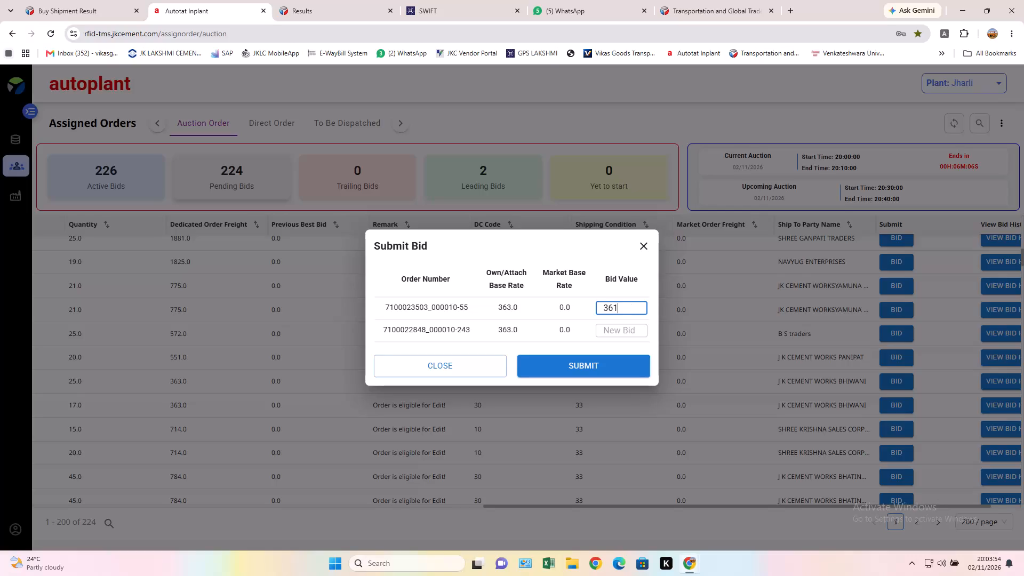
pyautogui.click(625, 332)
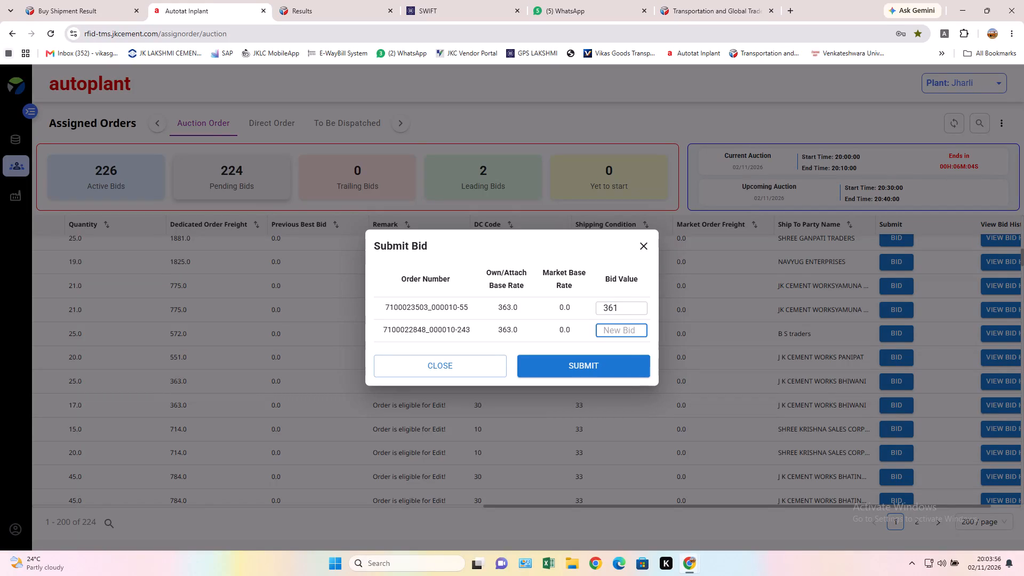
pyautogui.write('361')
pyautogui.click(609, 373)
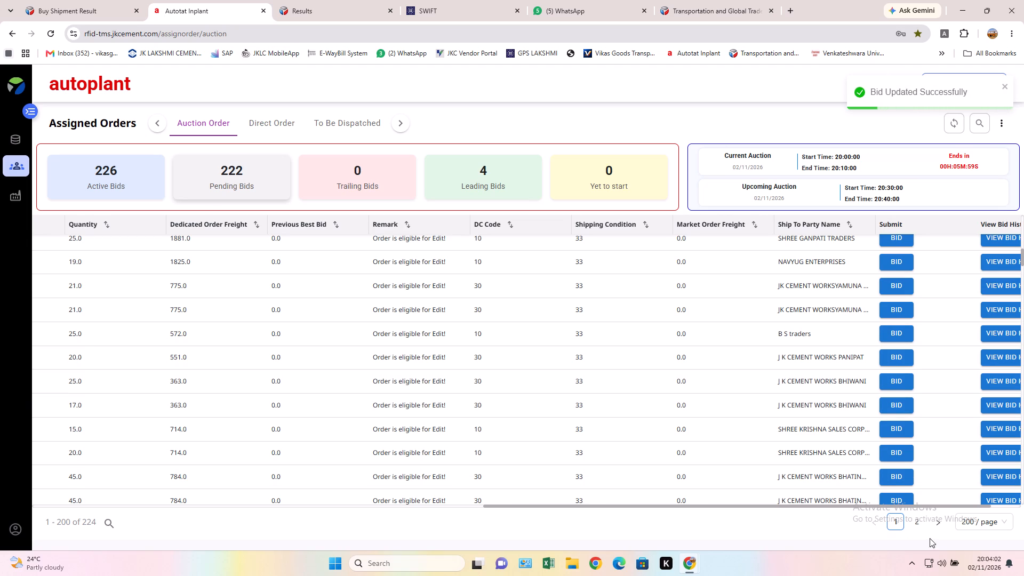
# Examine the cities and districts of the pending auction orders on page 2 of Jharli's list.
pyautogui.click(921, 523)
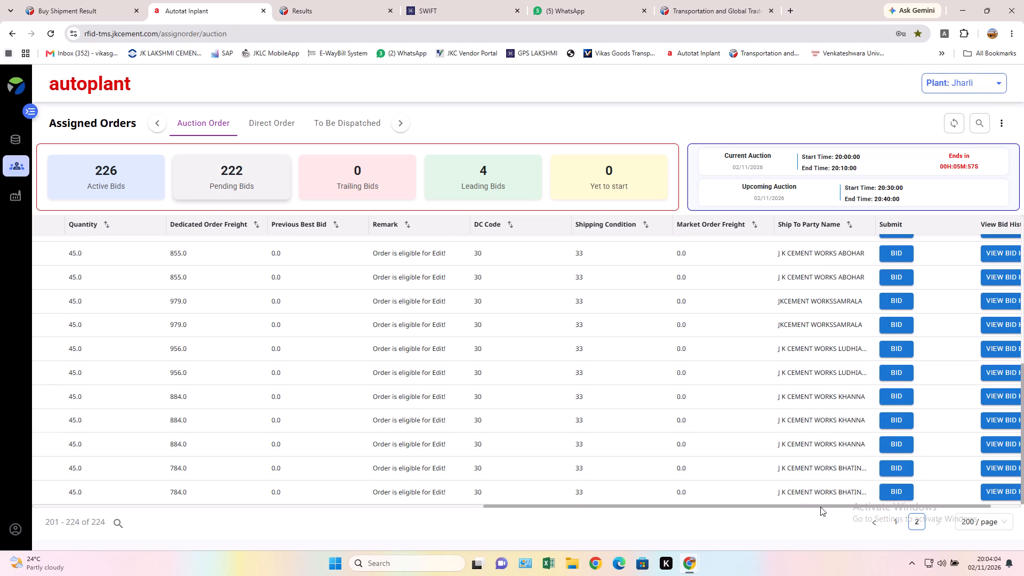
pyautogui.moveTo(820, 507); pyautogui.dragTo(185, 468)
pyautogui.scroll(-15, 422, 369)
pyautogui.scroll(5, 425, 372)
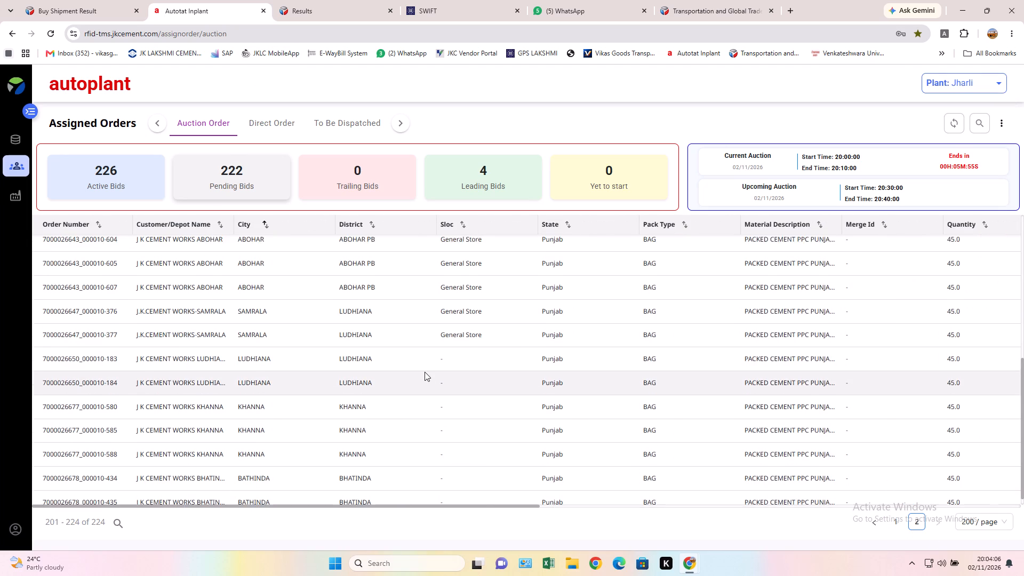
pyautogui.scroll(8, 425, 372)
pyautogui.scroll(16, 425, 372)
pyautogui.scroll(-9, 425, 372)
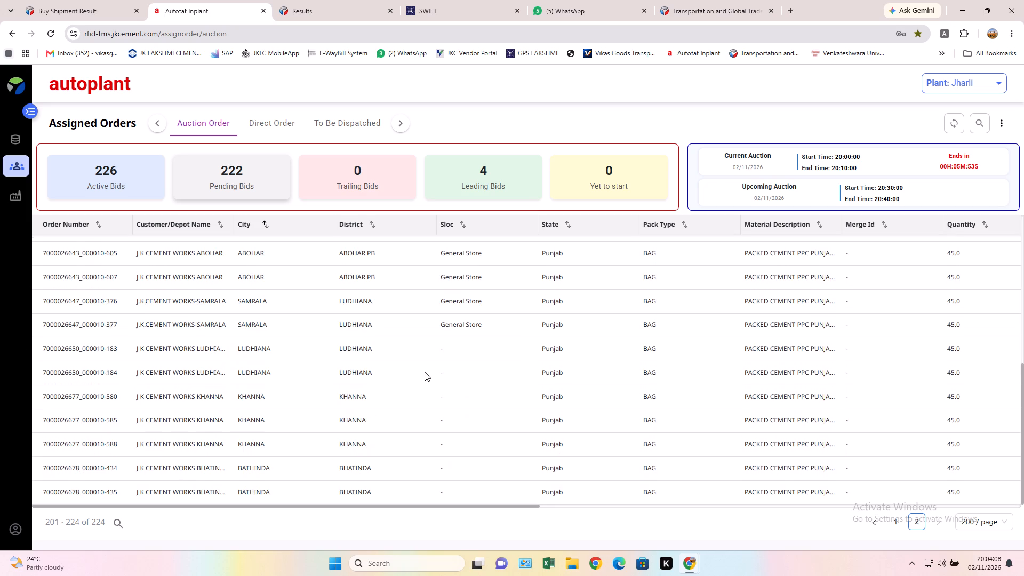
pyautogui.scroll(-14, 425, 372)
# Review the destinations, materials and merge IDs of the pending auction orders on page 1 of Jharli's list.
pyautogui.click(897, 524)
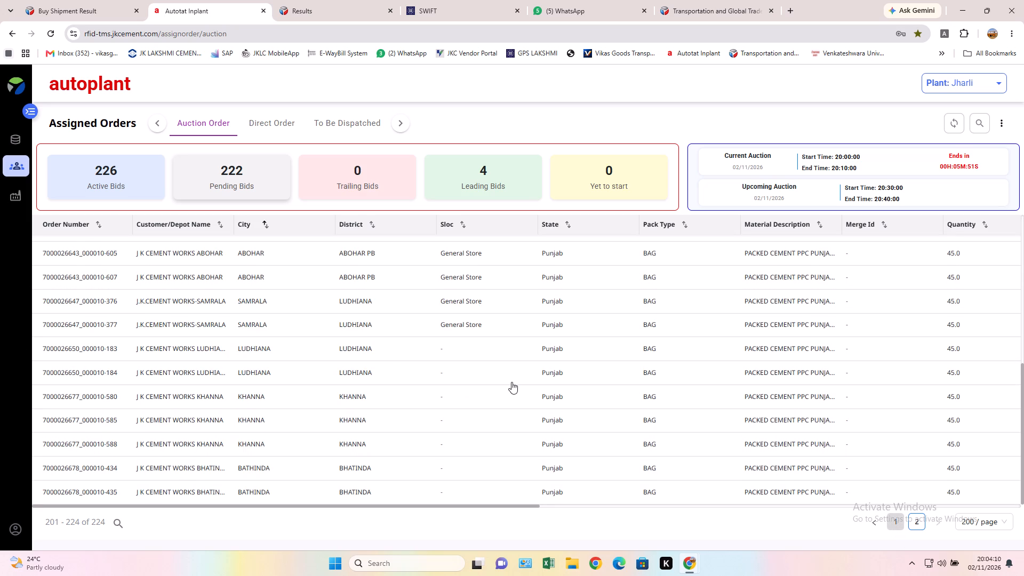
pyautogui.scroll(-16, 386, 355)
pyautogui.scroll(-8, 385, 361)
pyautogui.scroll(7, 385, 363)
pyautogui.scroll(-7, 384, 363)
pyautogui.scroll(7, 384, 364)
pyautogui.scroll(-7, 384, 364)
pyautogui.scroll(7, 382, 366)
pyautogui.scroll(-7, 382, 366)
pyautogui.scroll(6, 382, 366)
pyautogui.scroll(-10, 381, 367)
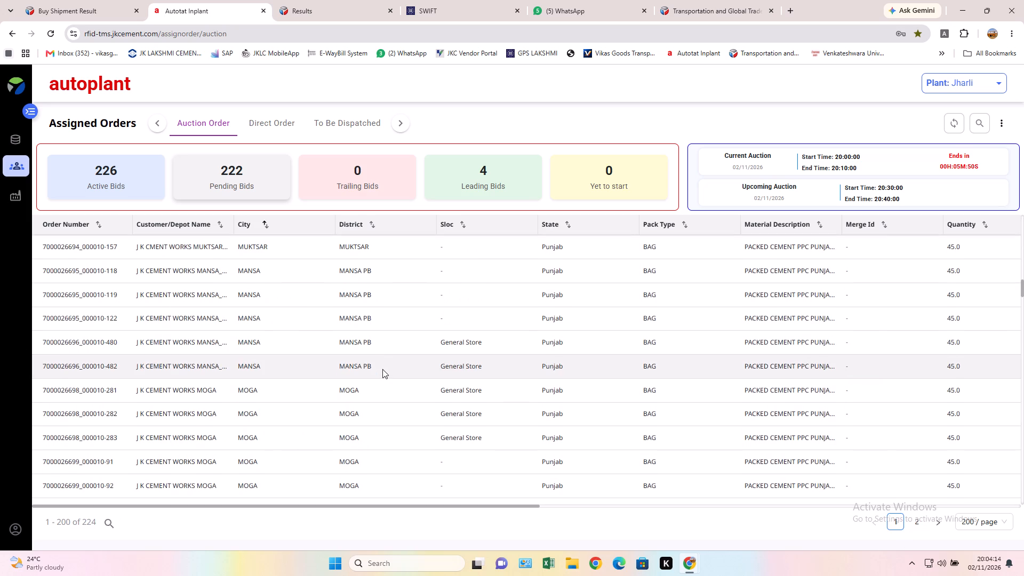
pyautogui.scroll(-20, 382, 369)
pyautogui.scroll(-20, 382, 369)
pyautogui.scroll(-15, 382, 369)
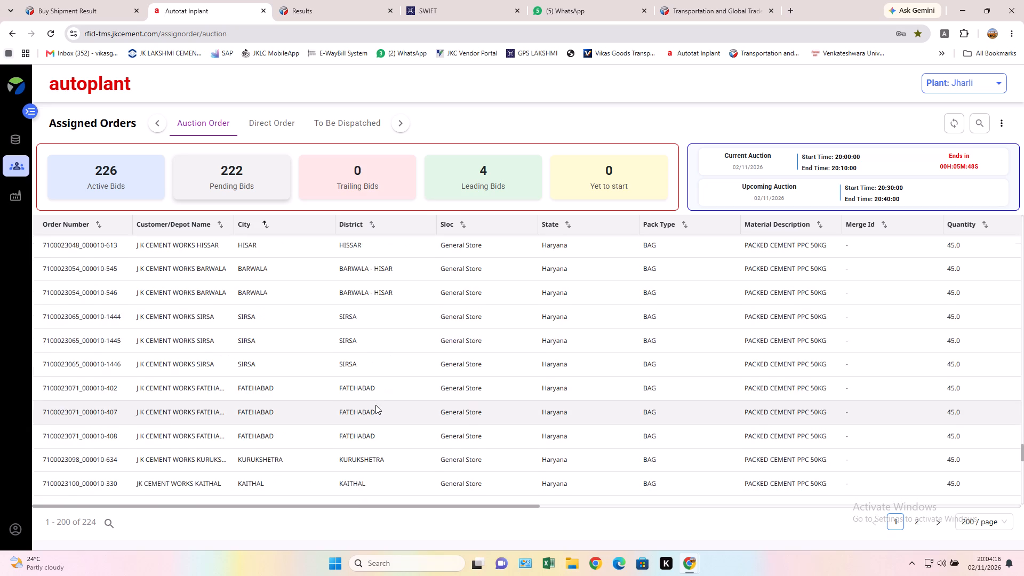
pyautogui.scroll(-19, 375, 405)
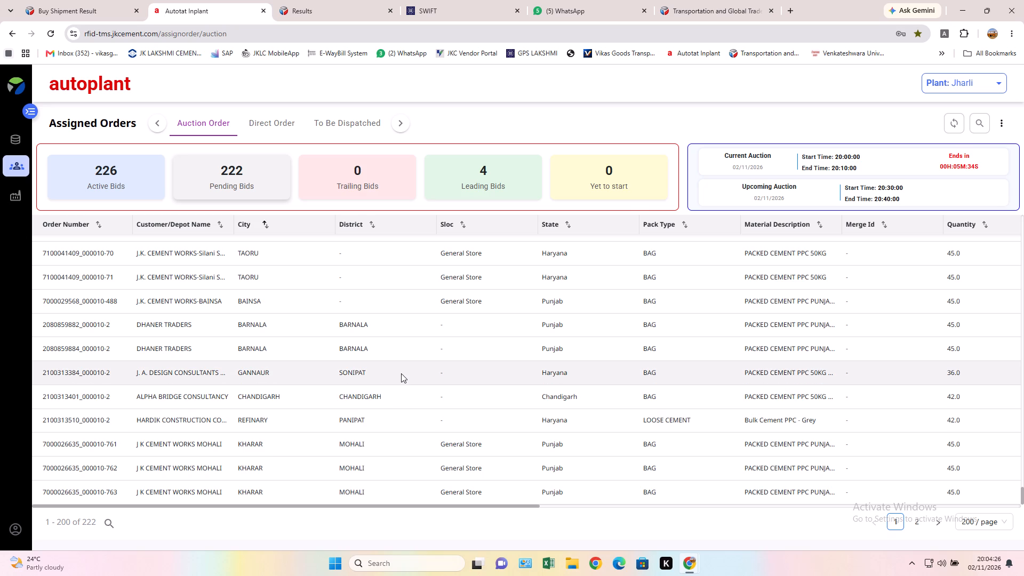
pyautogui.scroll(3, 406, 351)
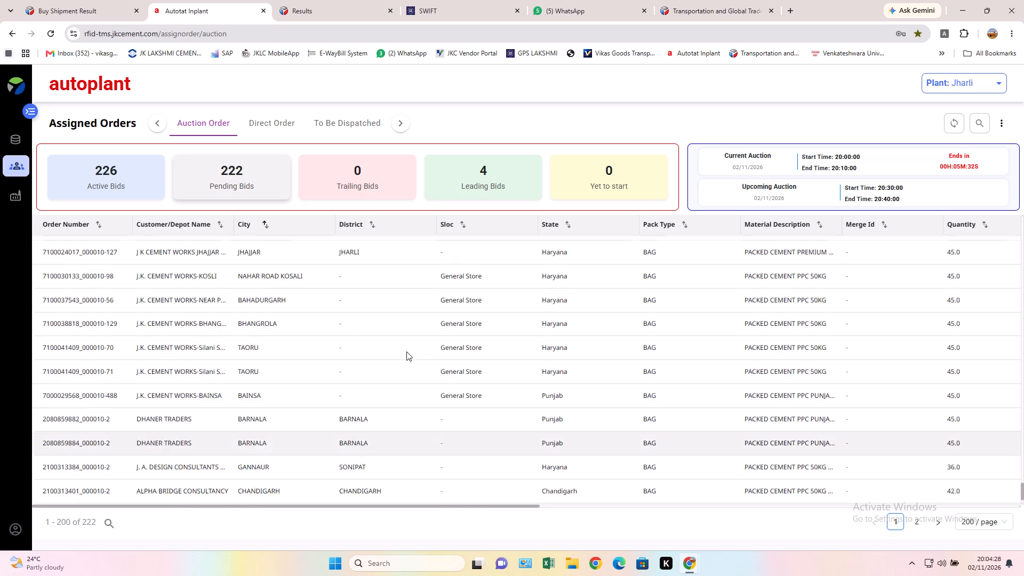
pyautogui.scroll(15, 406, 351)
pyautogui.scroll(15, 406, 351)
pyautogui.scroll(19, 406, 351)
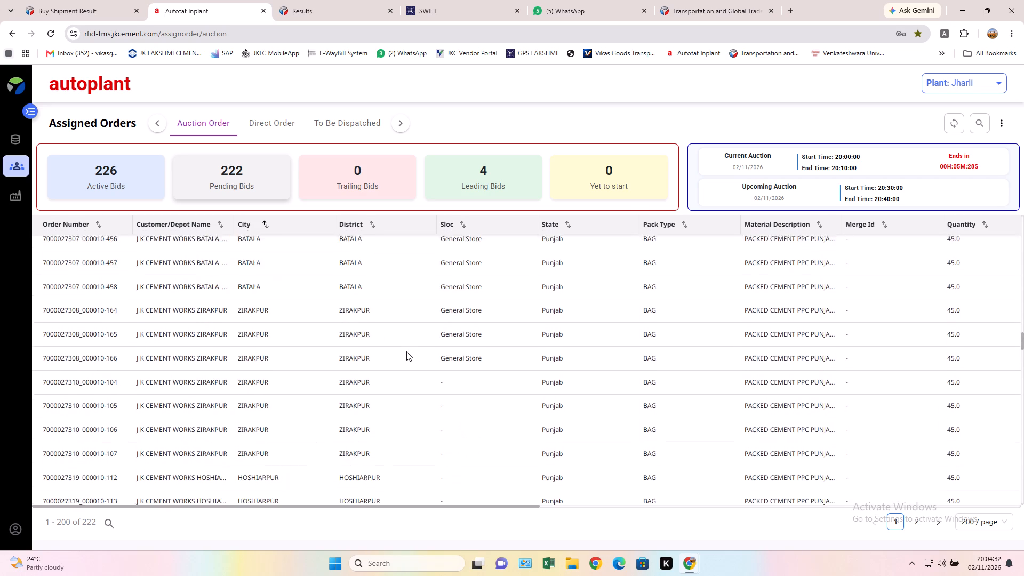
pyautogui.scroll(17, 406, 351)
pyautogui.scroll(8, 406, 351)
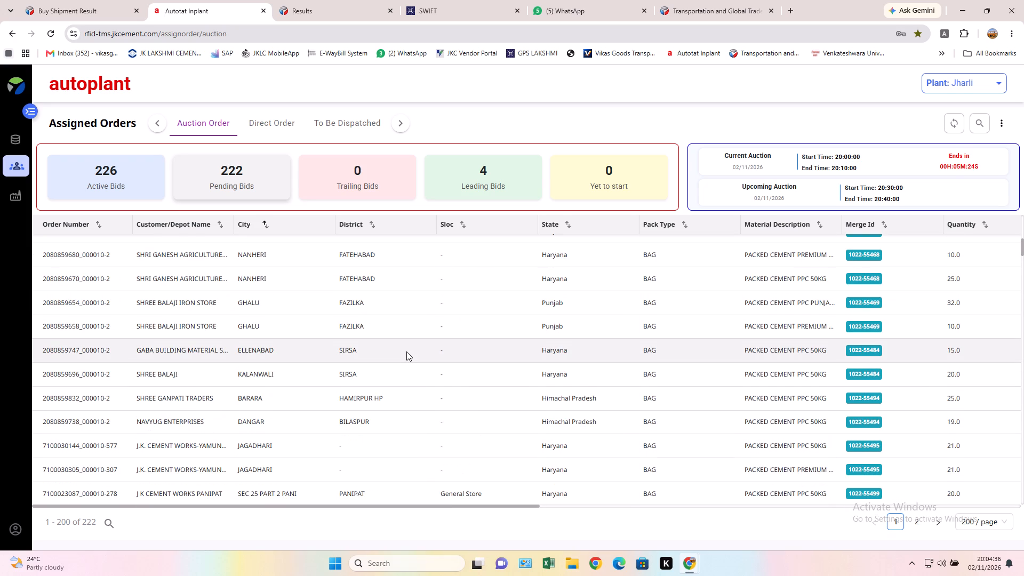
pyautogui.scroll(2, 406, 351)
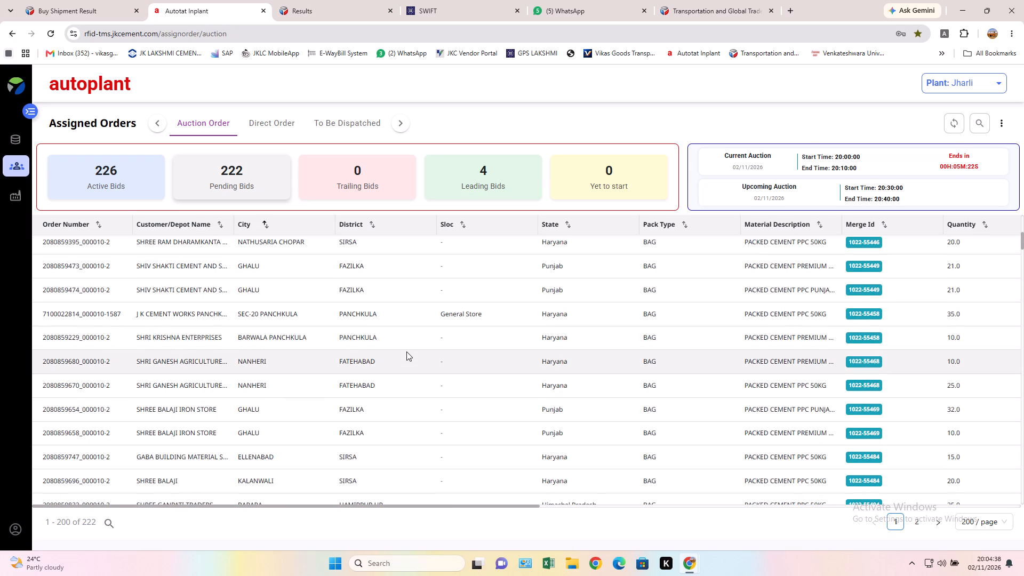
pyautogui.scroll(7, 406, 351)
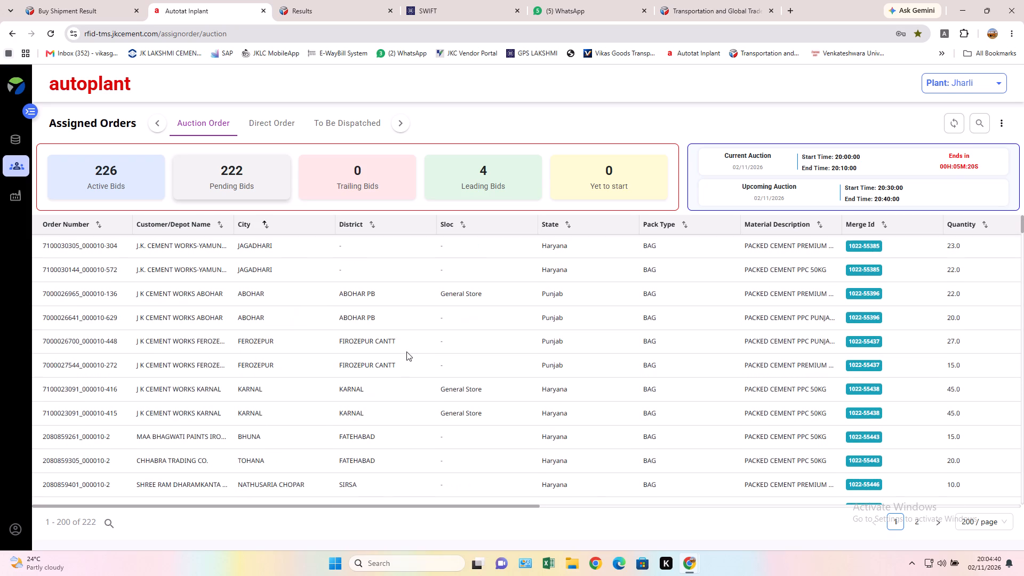
pyautogui.scroll(13, 406, 351)
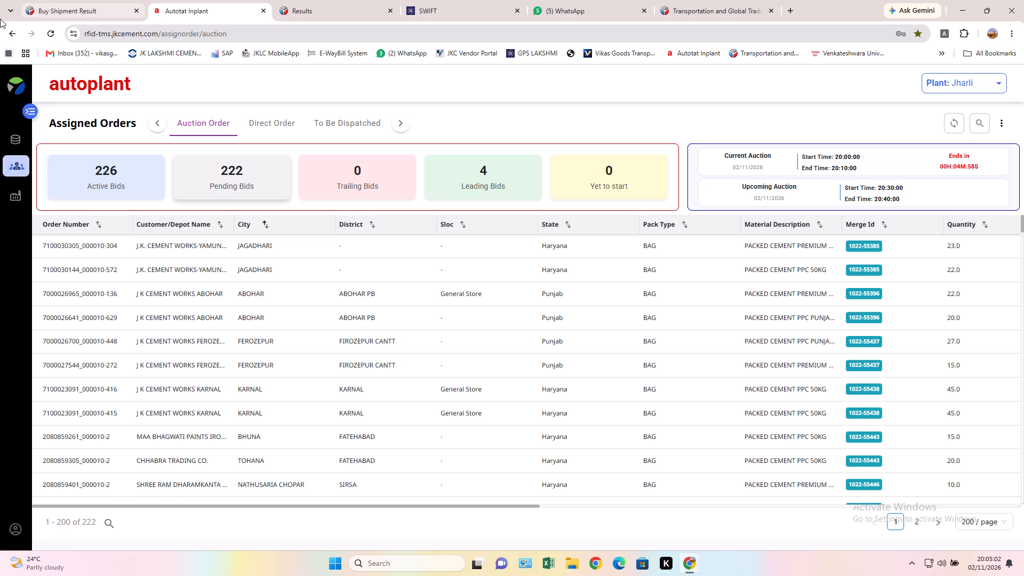
pyautogui.click(89, 1)
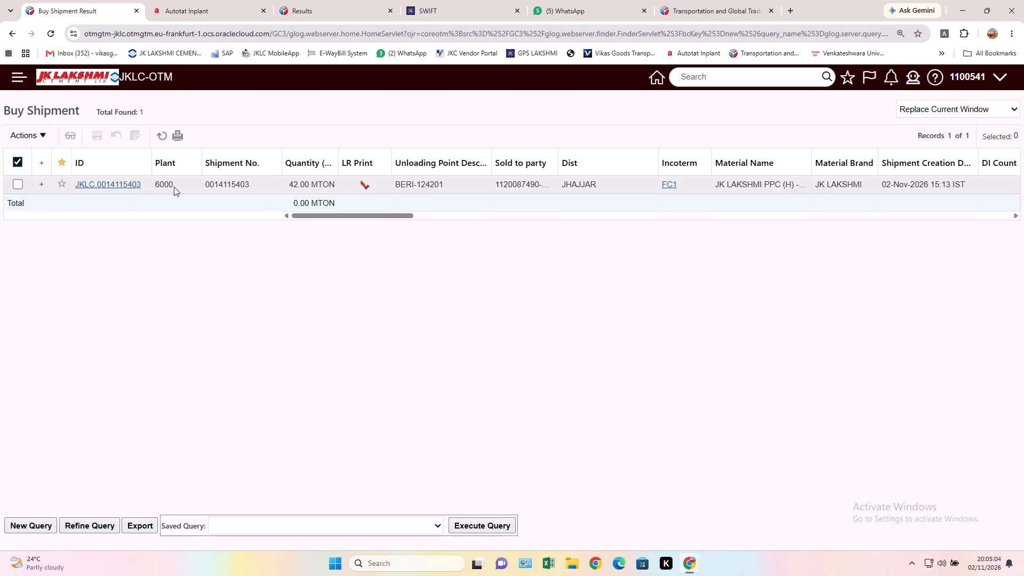
pyautogui.click(691, 0)
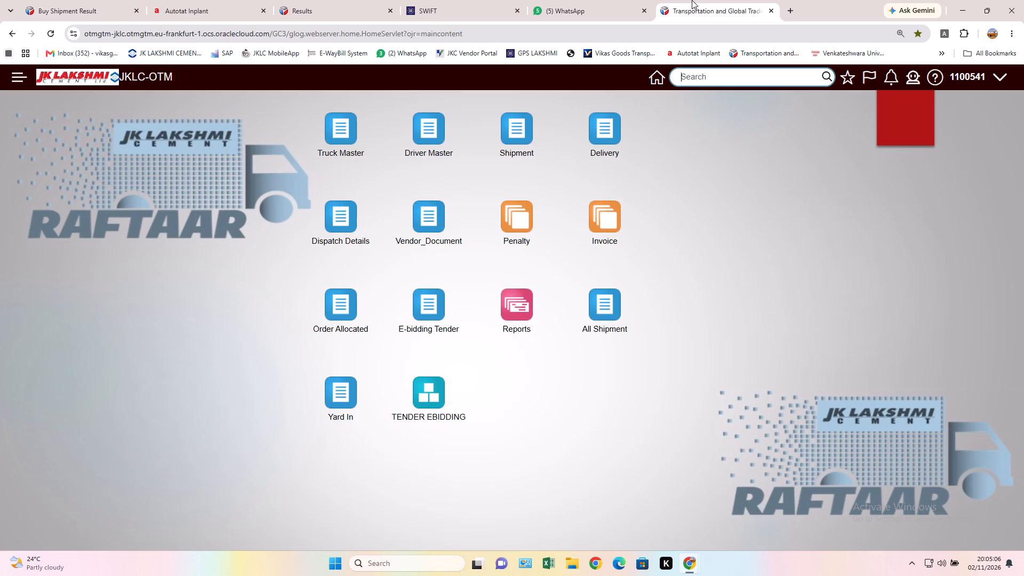
pyautogui.click(359, 8)
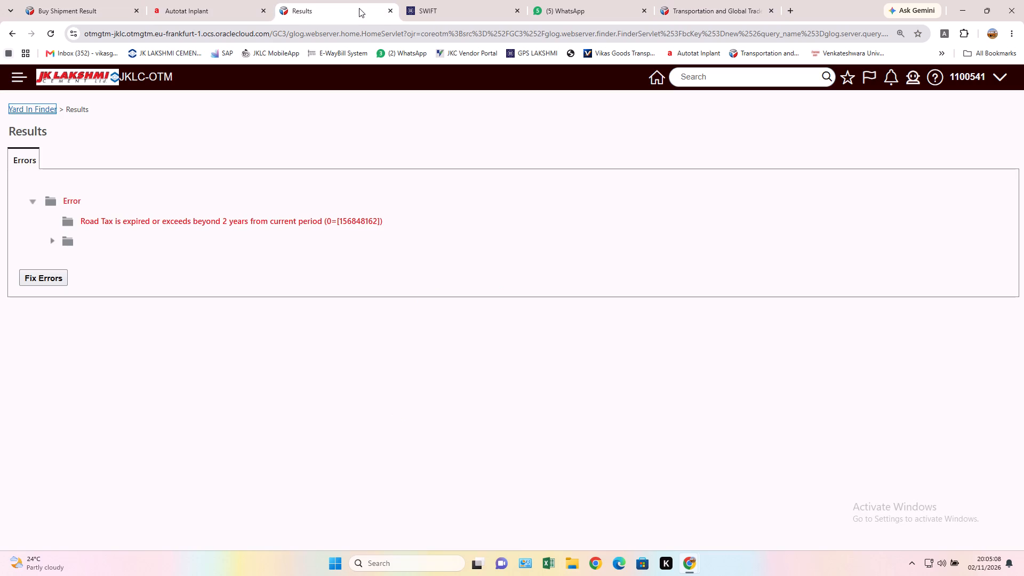
pyautogui.click(55, 276)
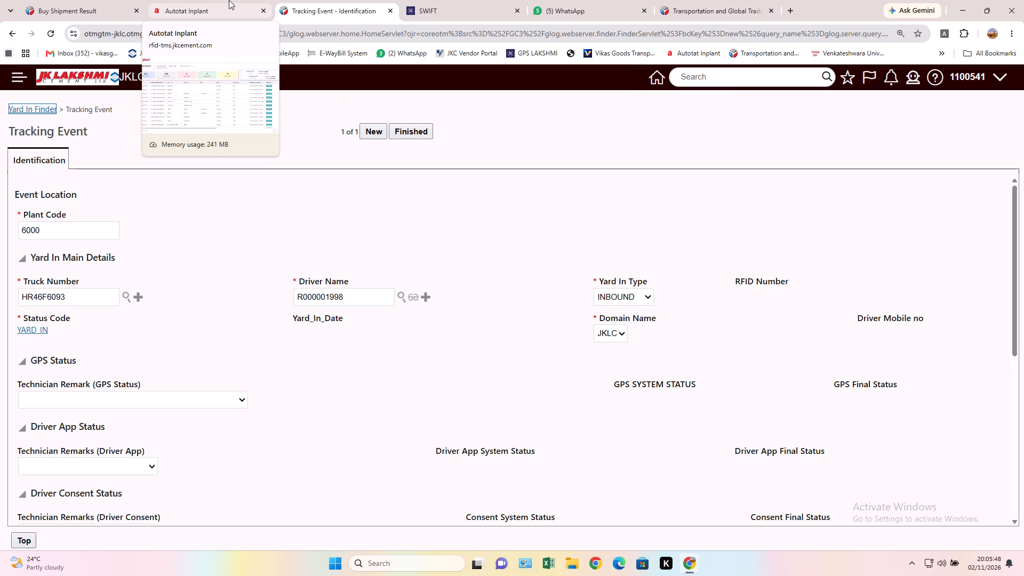
# Switch to Autoplant and check Jharli's assigned direct orders.
pyautogui.click(229, 0)
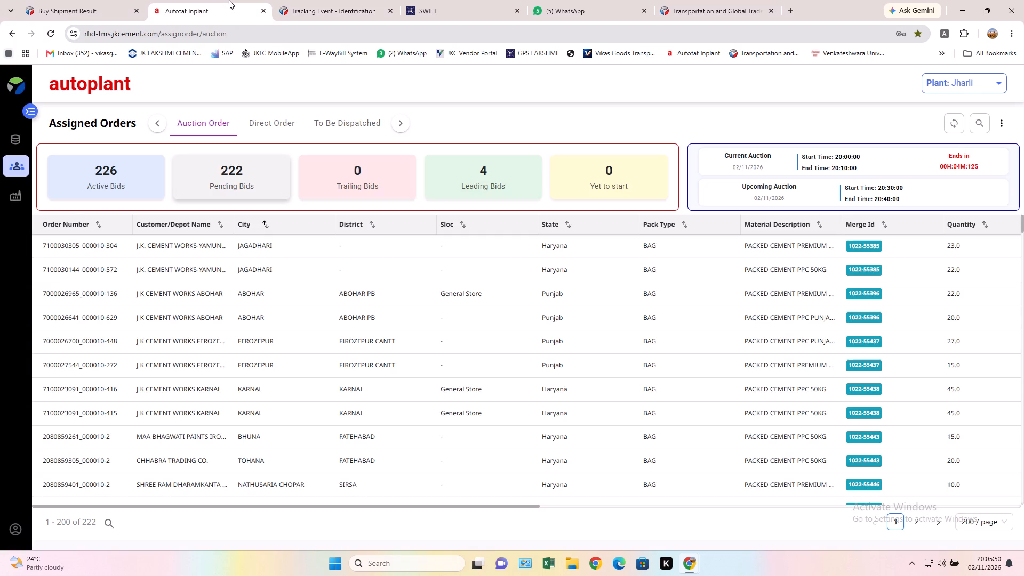
pyautogui.click(345, 0)
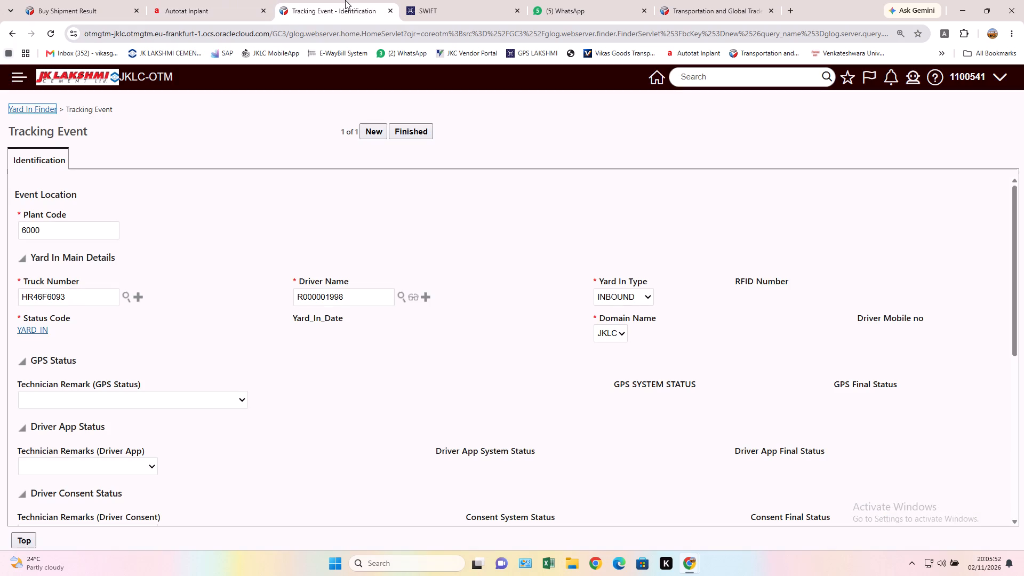
pyautogui.click(228, 0)
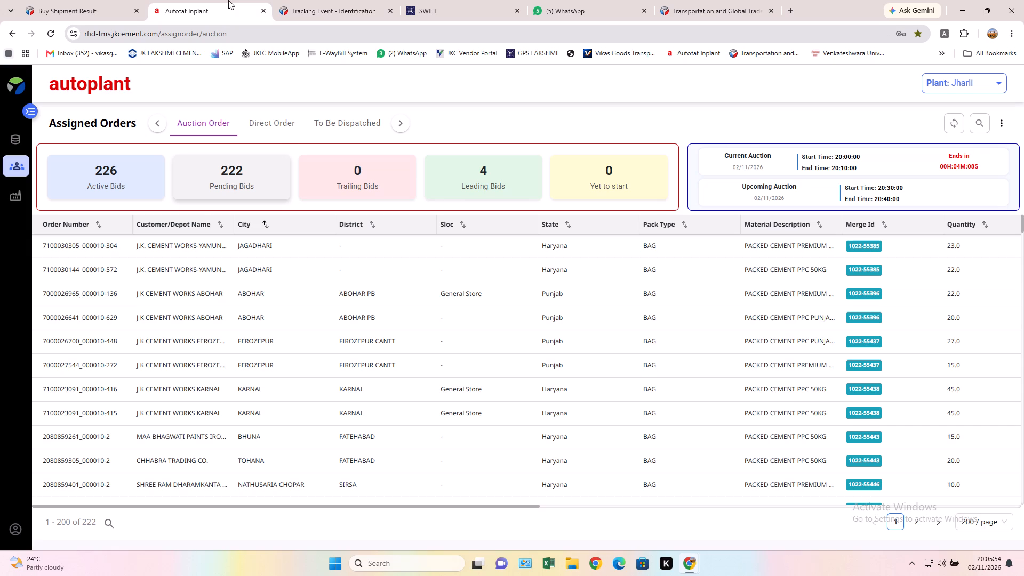
pyautogui.click(283, 126)
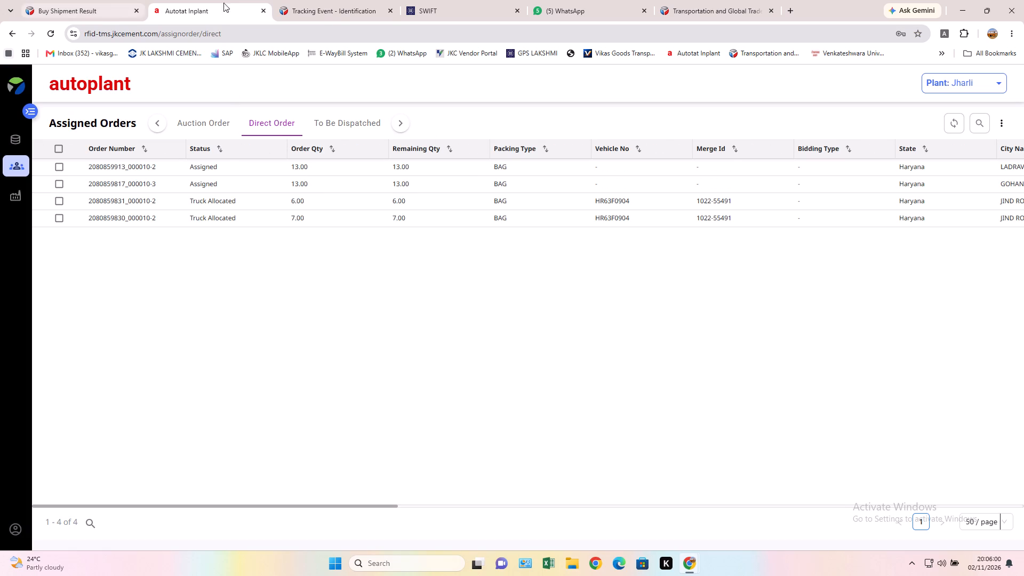
pyautogui.click(322, 2)
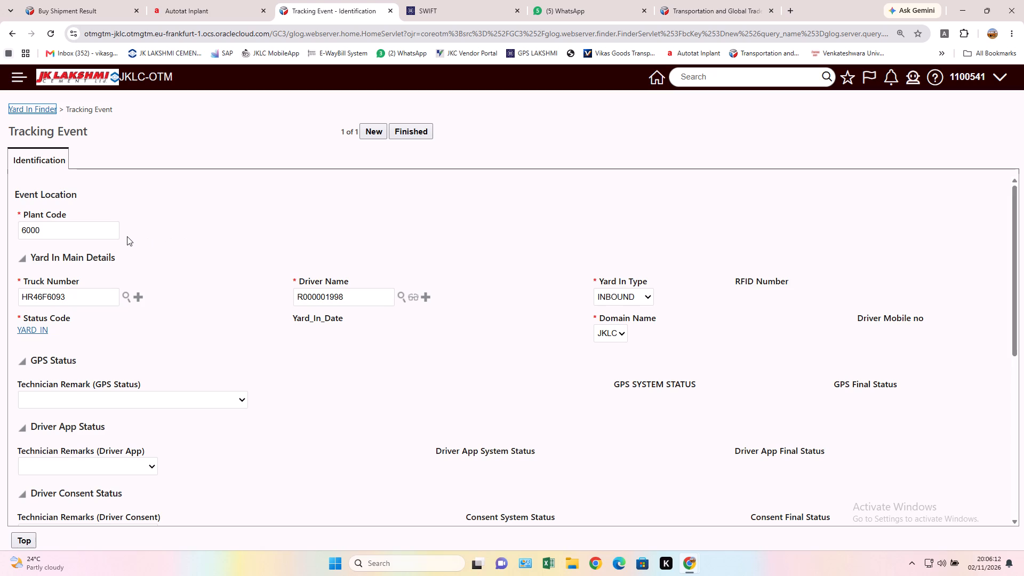
pyautogui.click(92, 0)
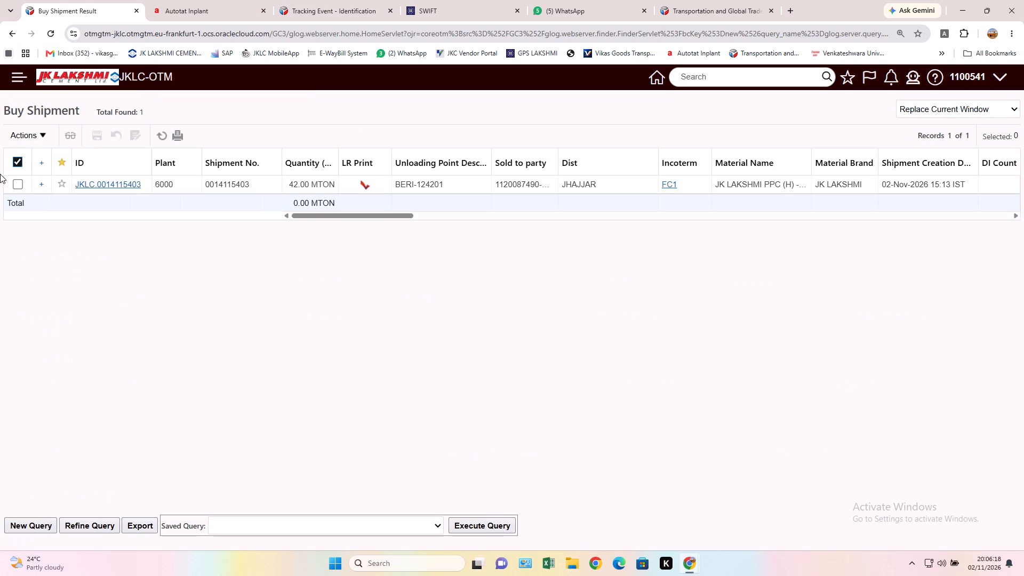
pyautogui.click(326, 0)
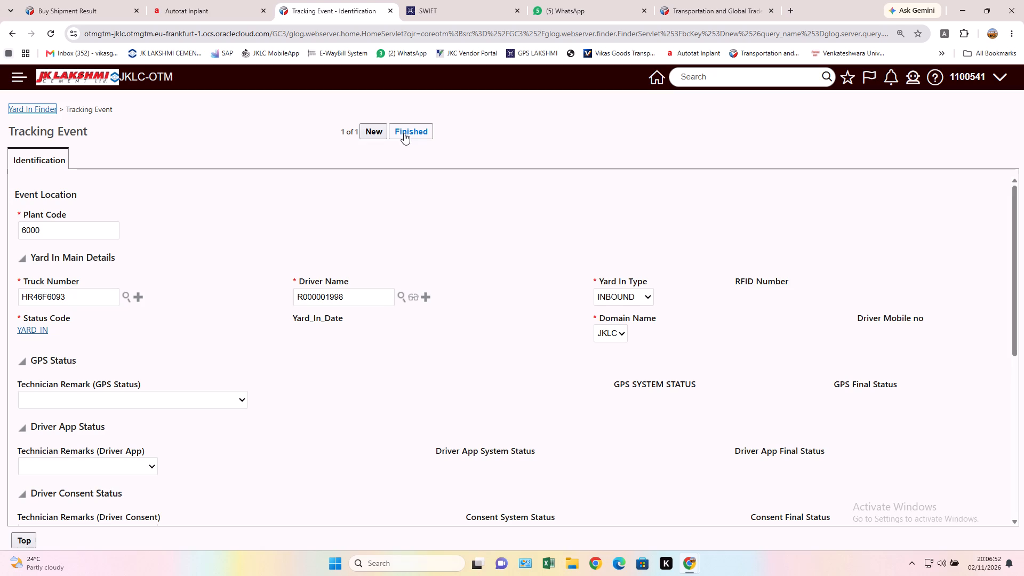
pyautogui.click(404, 133)
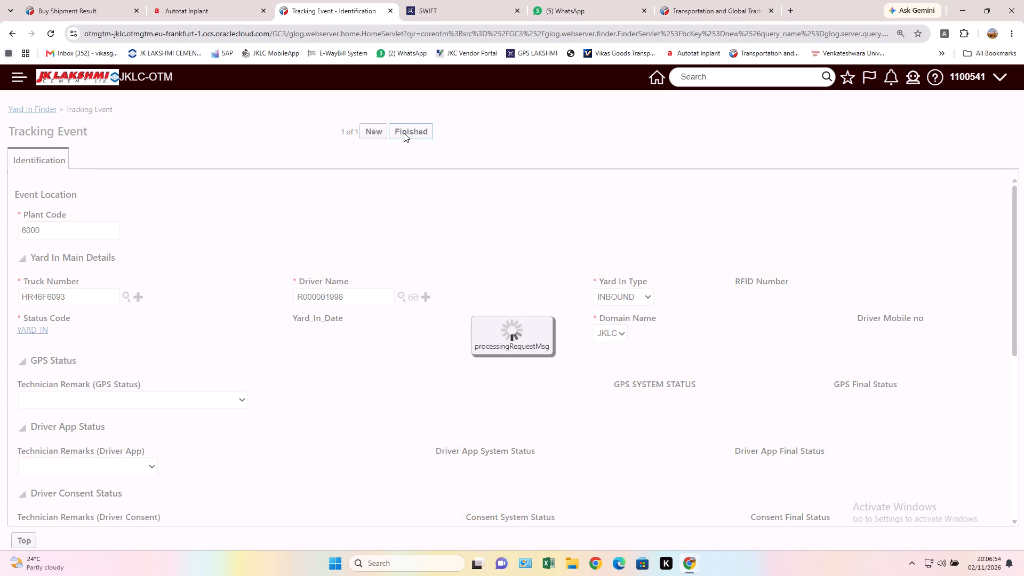
pyautogui.click(49, 277)
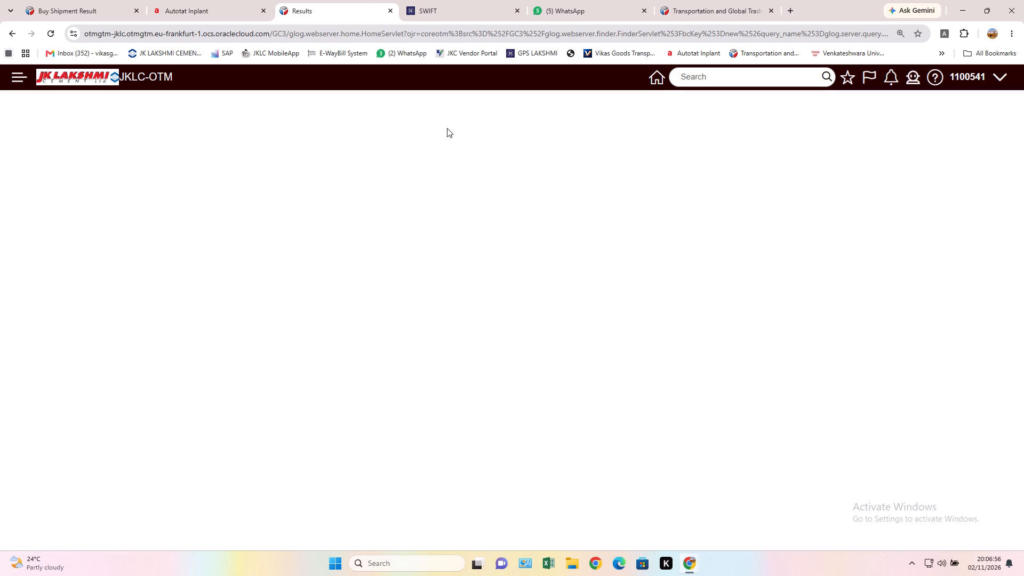
pyautogui.click(415, 128)
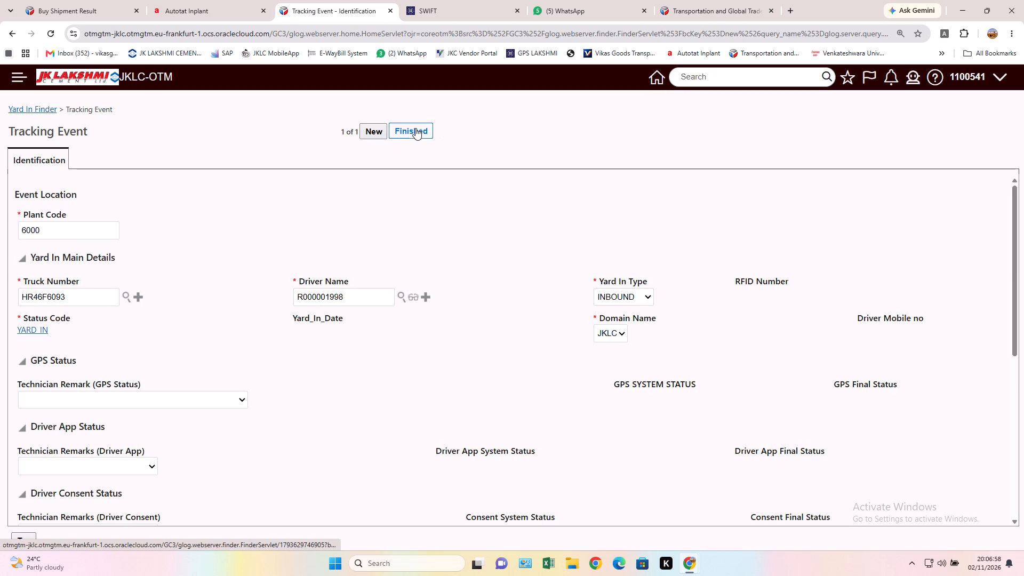
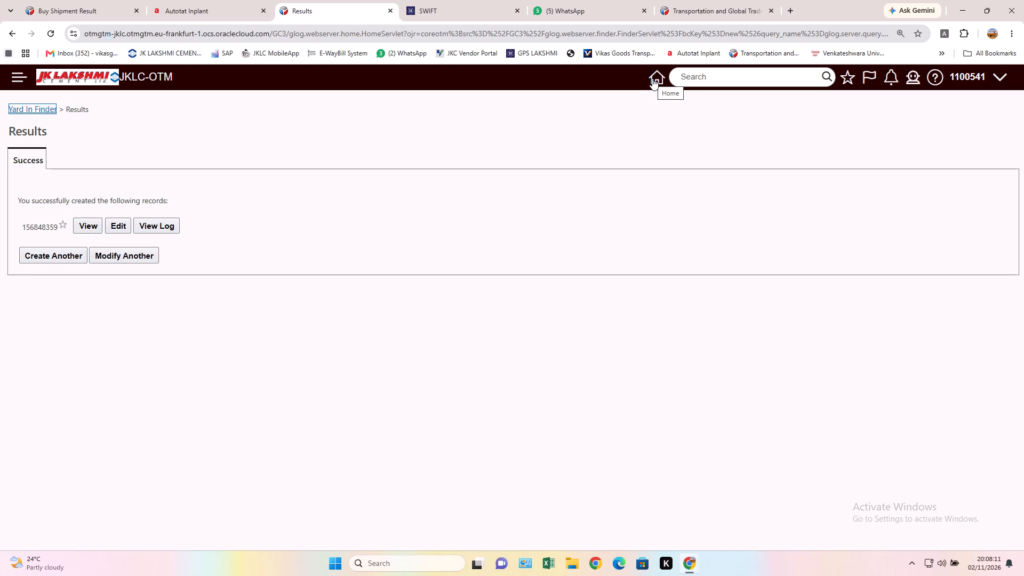
# Leave the yard-in results and return to the OTM home page.
pyautogui.click(648, 76)
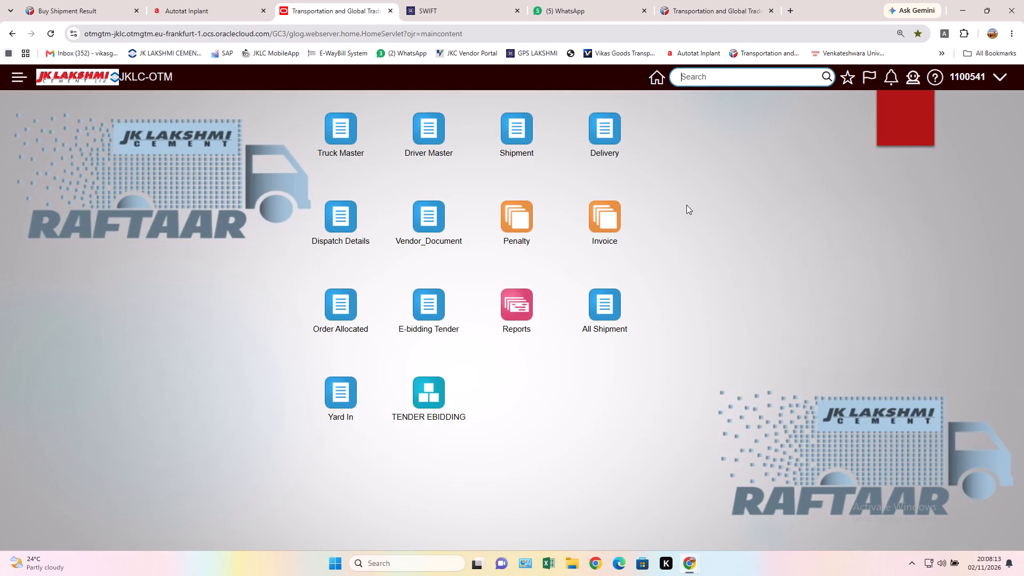
# Switch to Autoplant and repeatedly refresh Jharli's assigned direct orders to check for new orders or status changes.
pyautogui.click(199, 2)
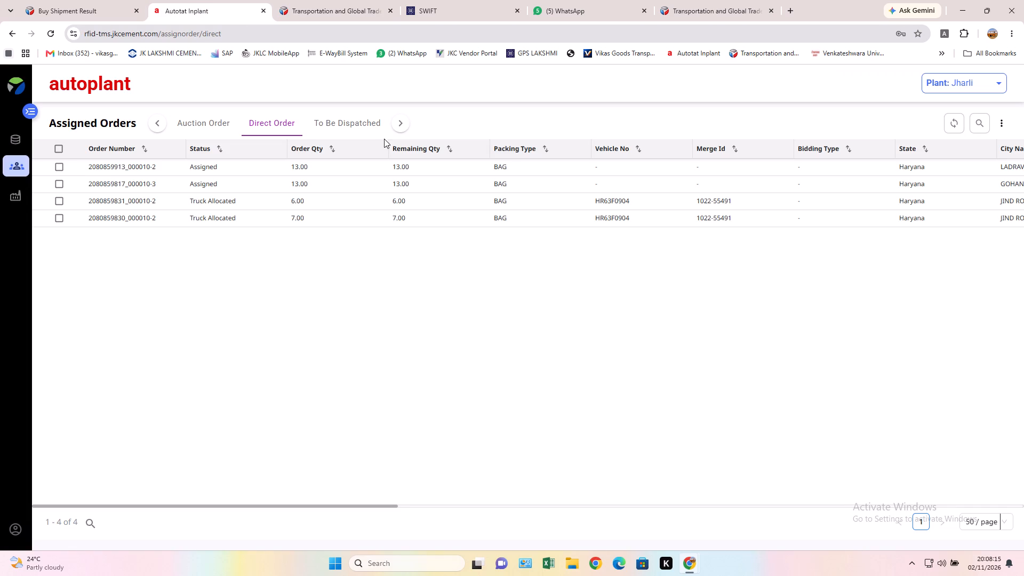
pyautogui.click(958, 124)
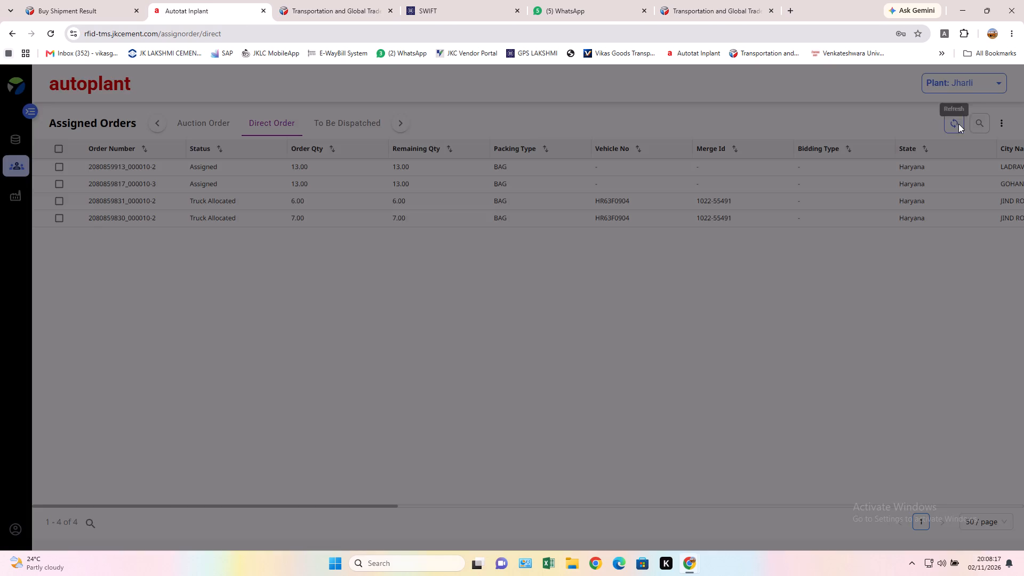
pyautogui.click(958, 124)
pyautogui.click(958, 124)
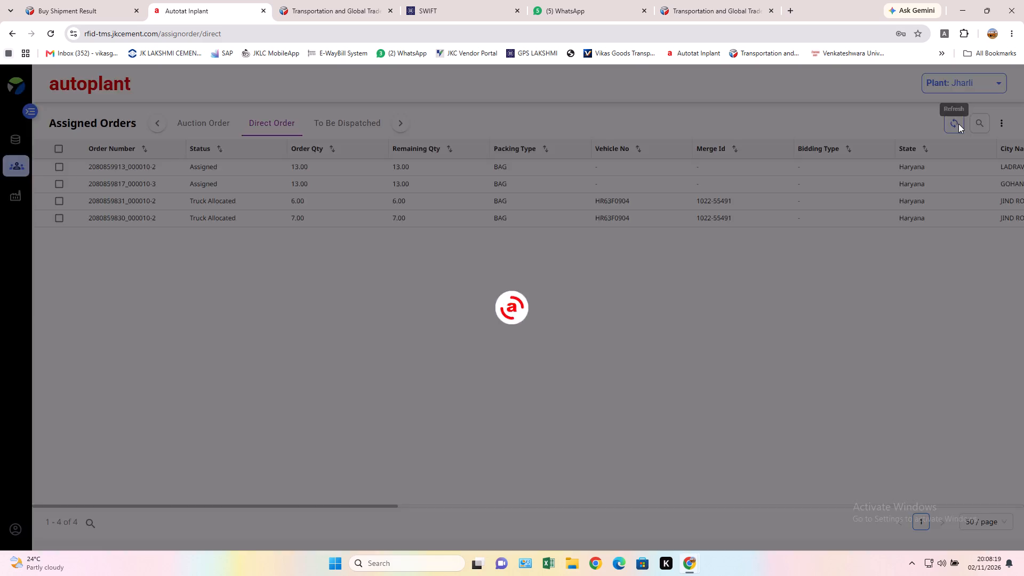
pyautogui.click(958, 124)
pyautogui.click(958, 124)
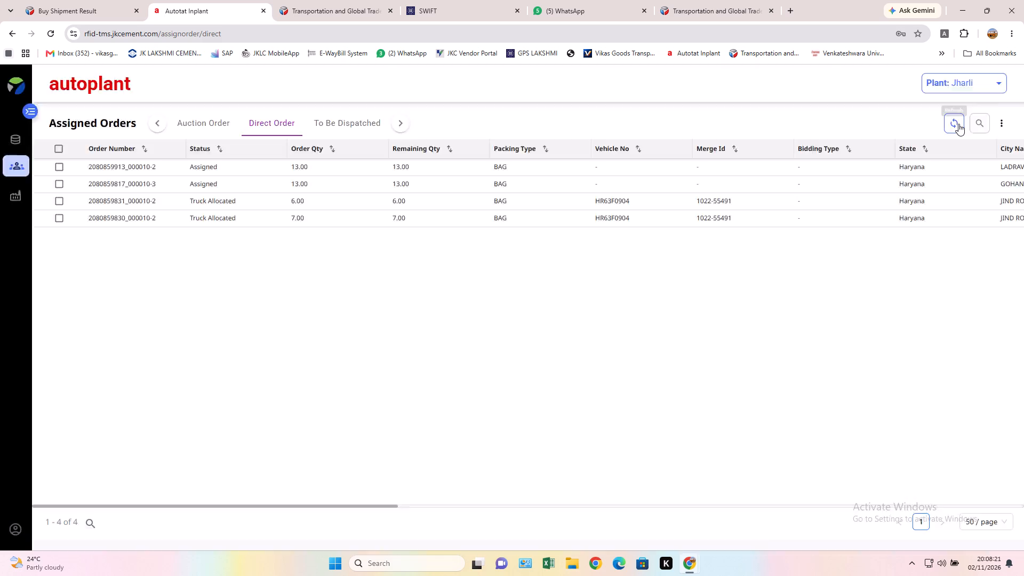
pyautogui.click(958, 124)
pyautogui.click(958, 124)
pyautogui.click(958, 124)
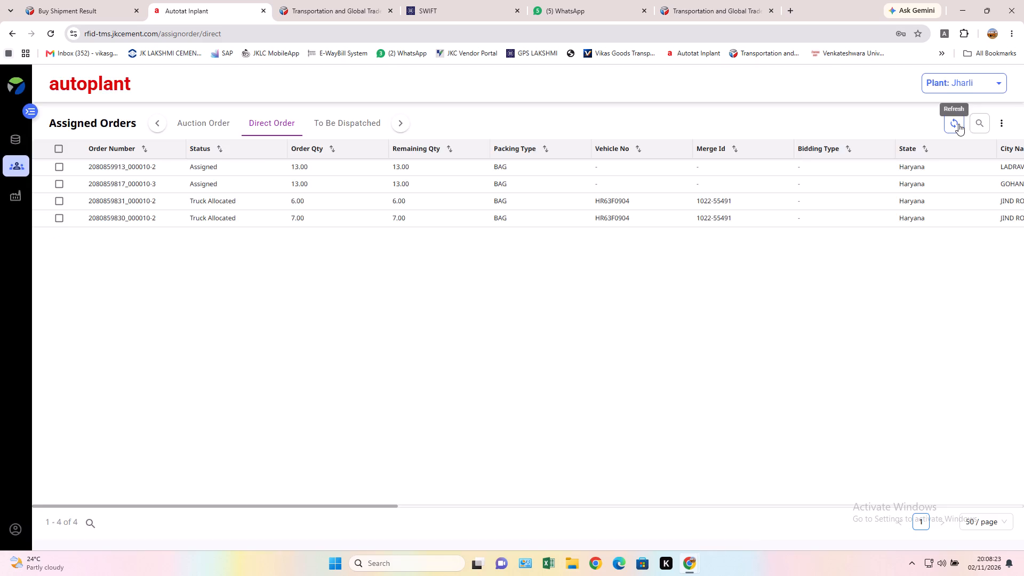
pyautogui.click(958, 124)
pyautogui.click(958, 124)
pyautogui.tripleClick(958, 124)
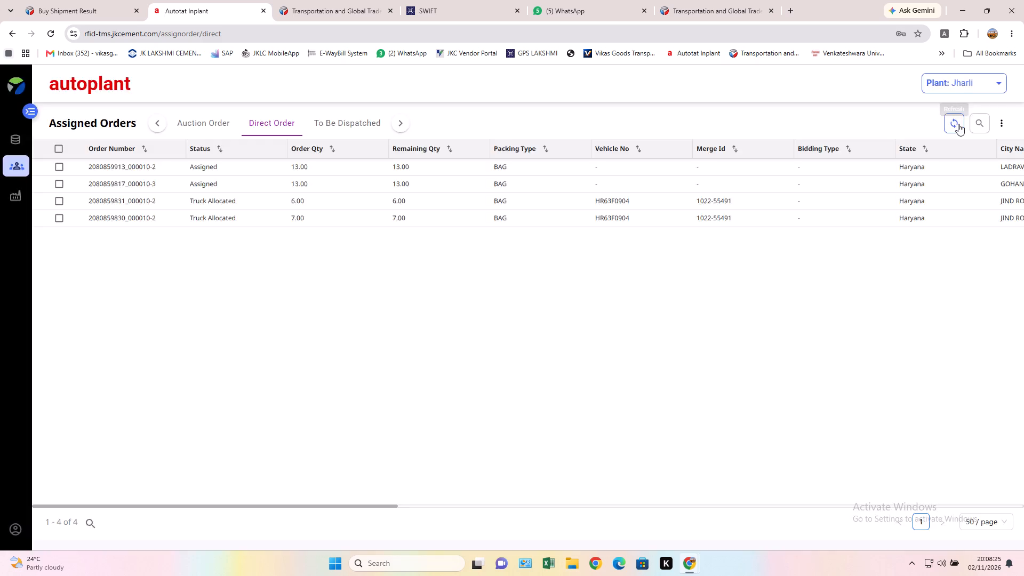
pyautogui.tripleClick(958, 124)
pyautogui.tripleClick(958, 124)
pyautogui.tripleClick(958, 124)
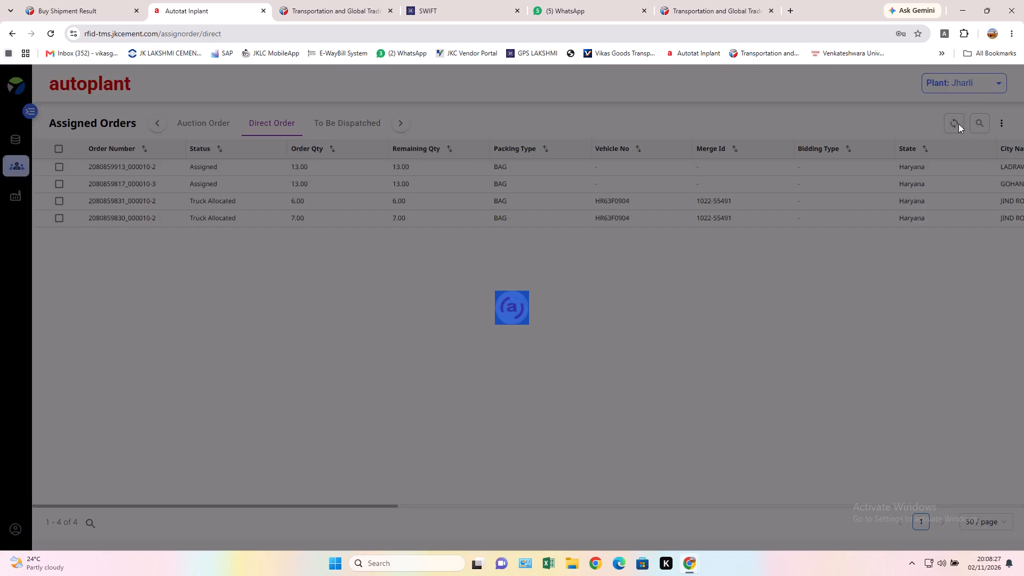
pyautogui.doubleClick(958, 124)
pyautogui.click(958, 124)
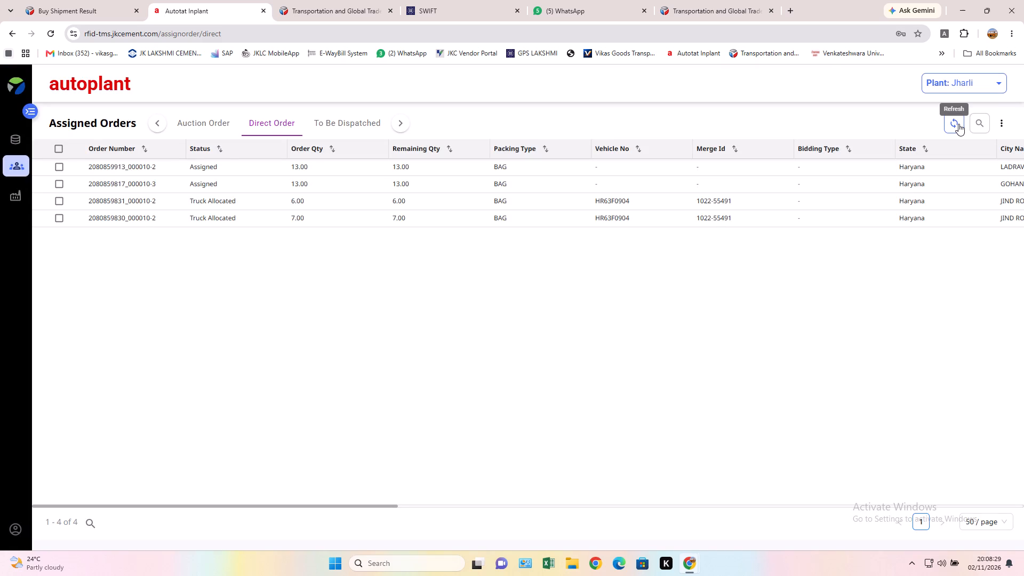
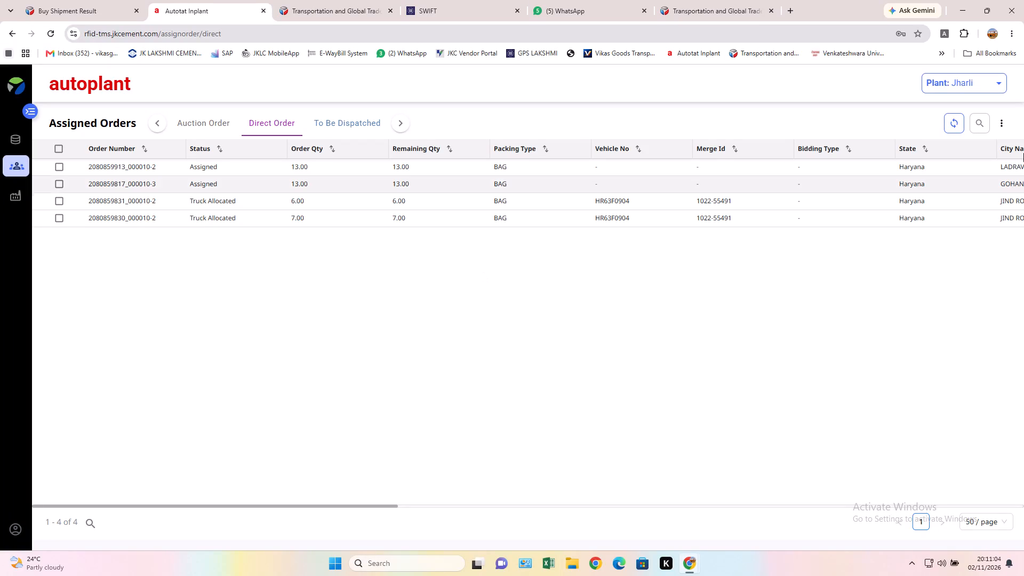
# Refresh Jharli's assigned direct orders once more to check for new orders.
pyautogui.click(950, 125)
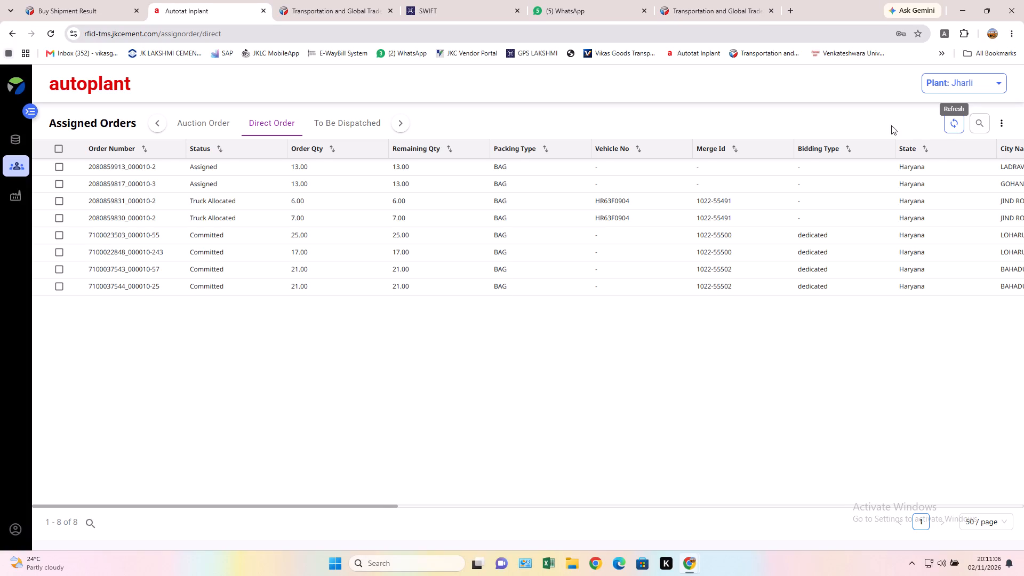
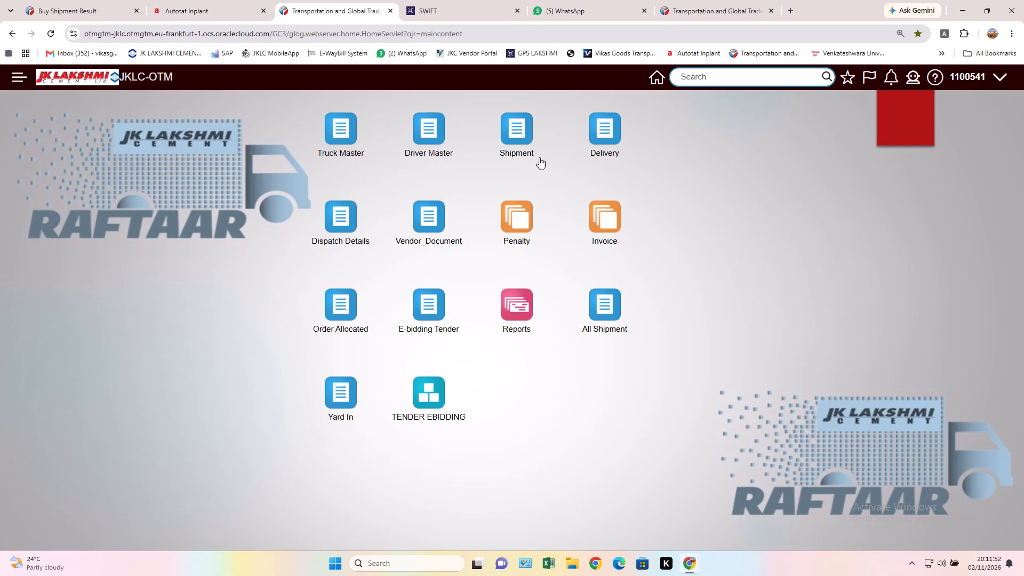
# Open the buy shipment finder and run an unfiltered search to list the buy shipments.
pyautogui.click(526, 136)
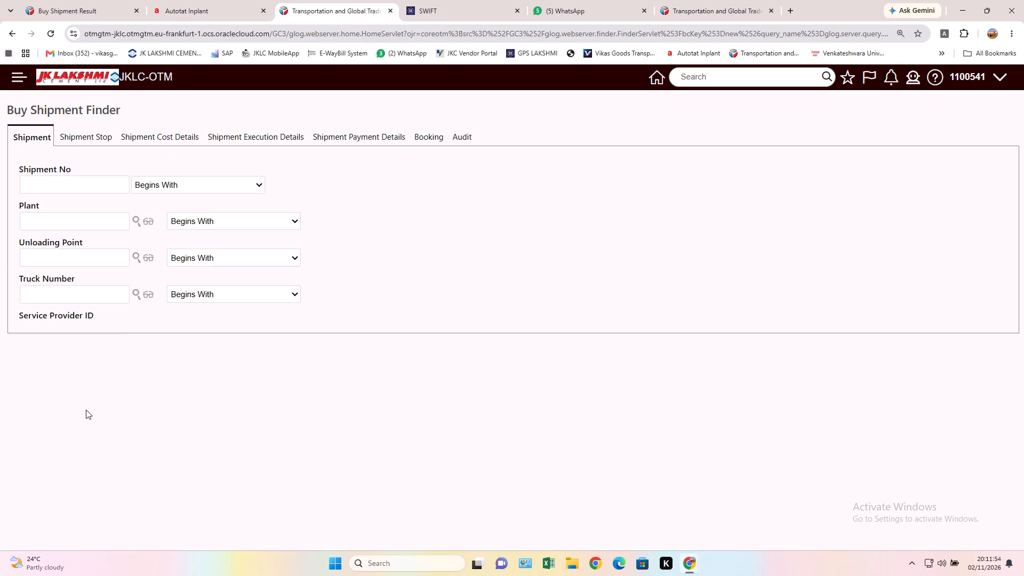
pyautogui.click(29, 399)
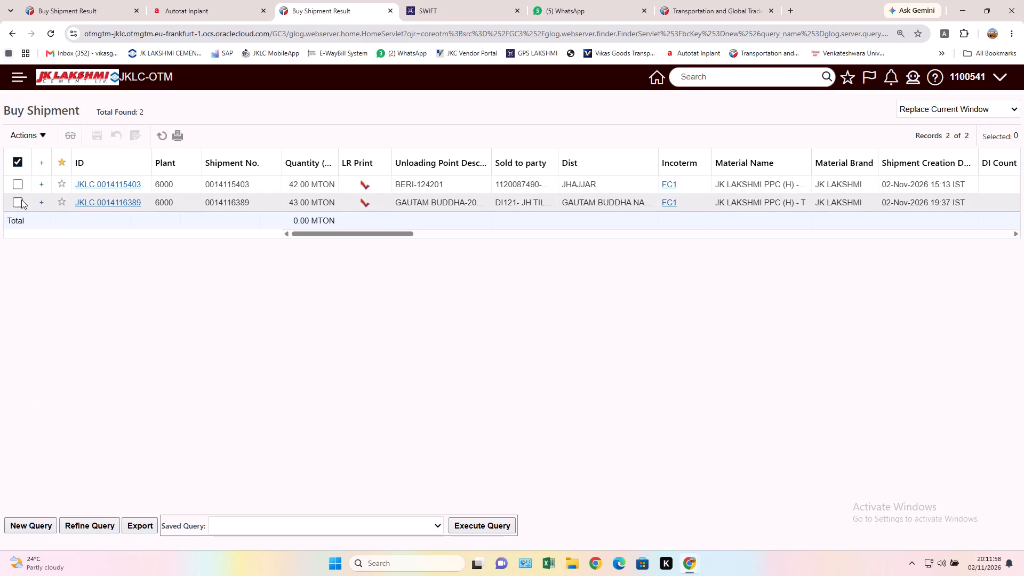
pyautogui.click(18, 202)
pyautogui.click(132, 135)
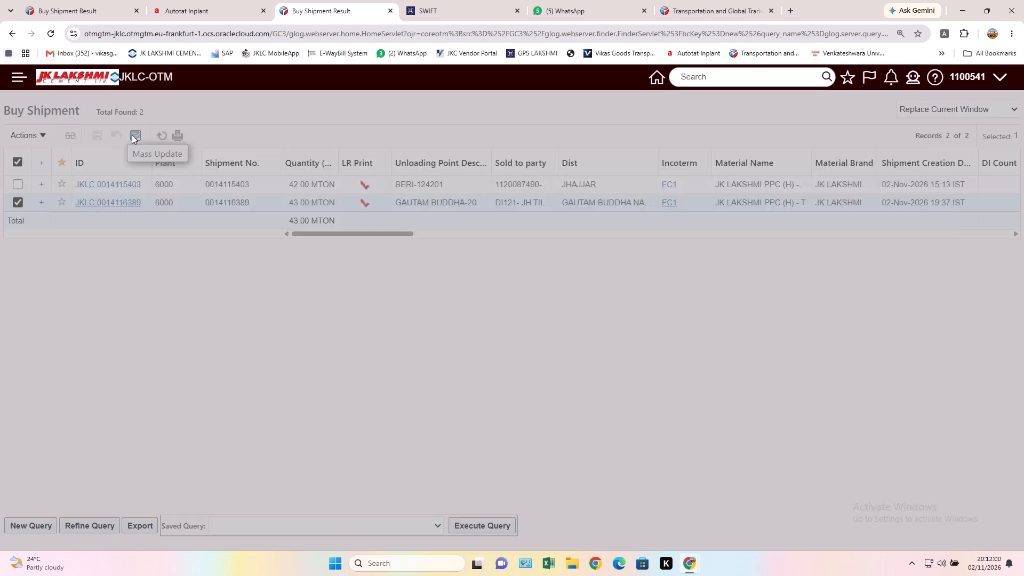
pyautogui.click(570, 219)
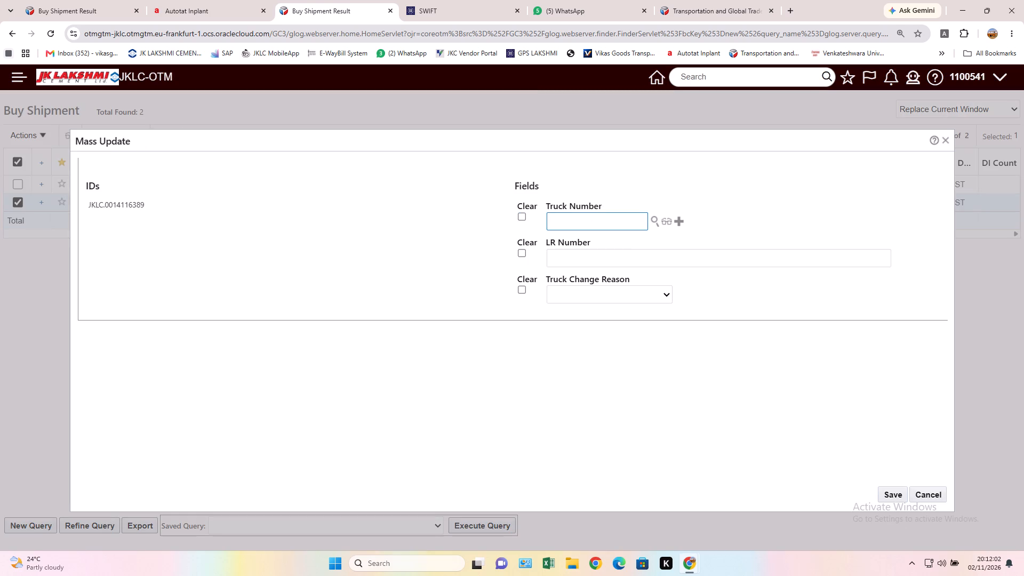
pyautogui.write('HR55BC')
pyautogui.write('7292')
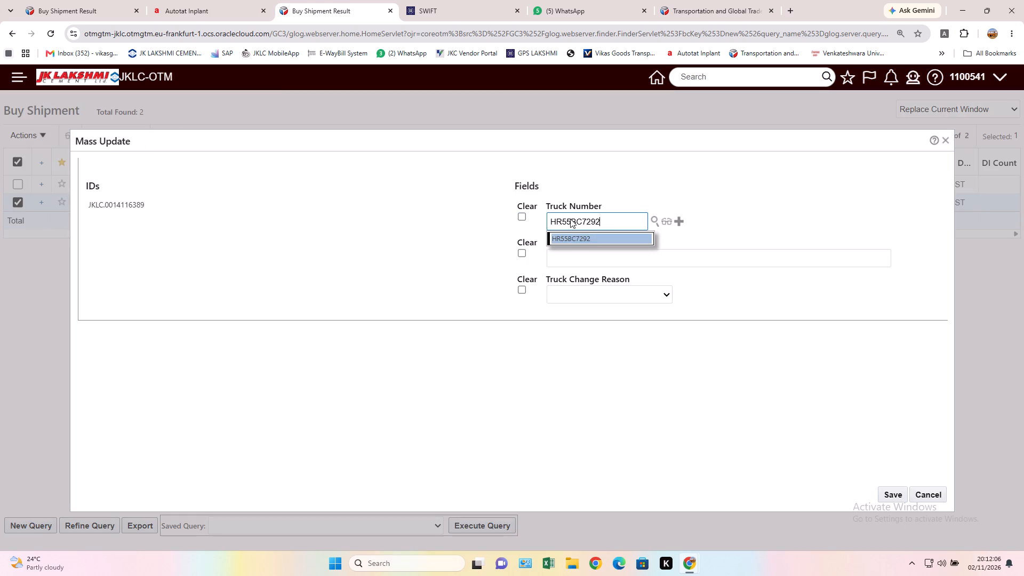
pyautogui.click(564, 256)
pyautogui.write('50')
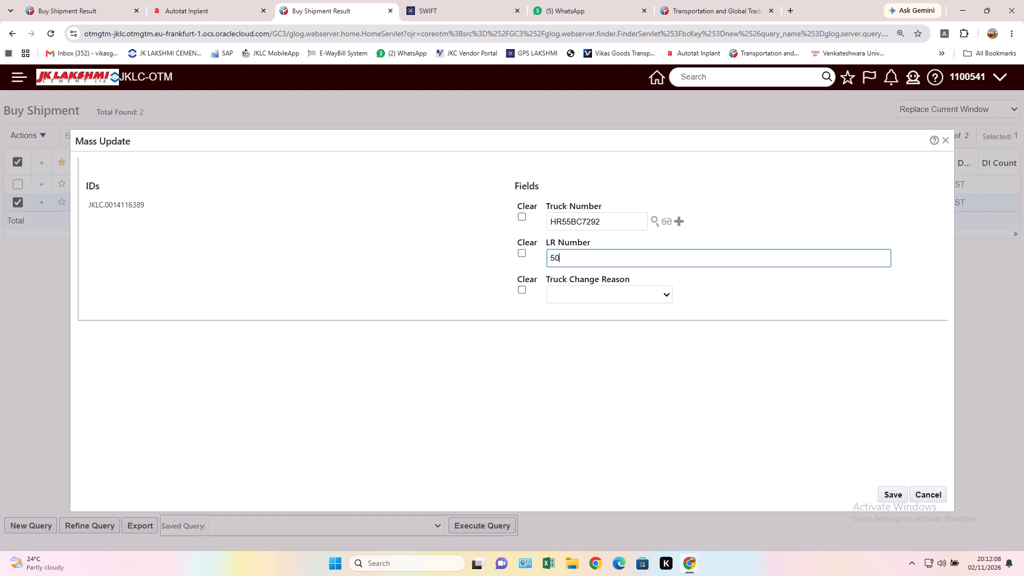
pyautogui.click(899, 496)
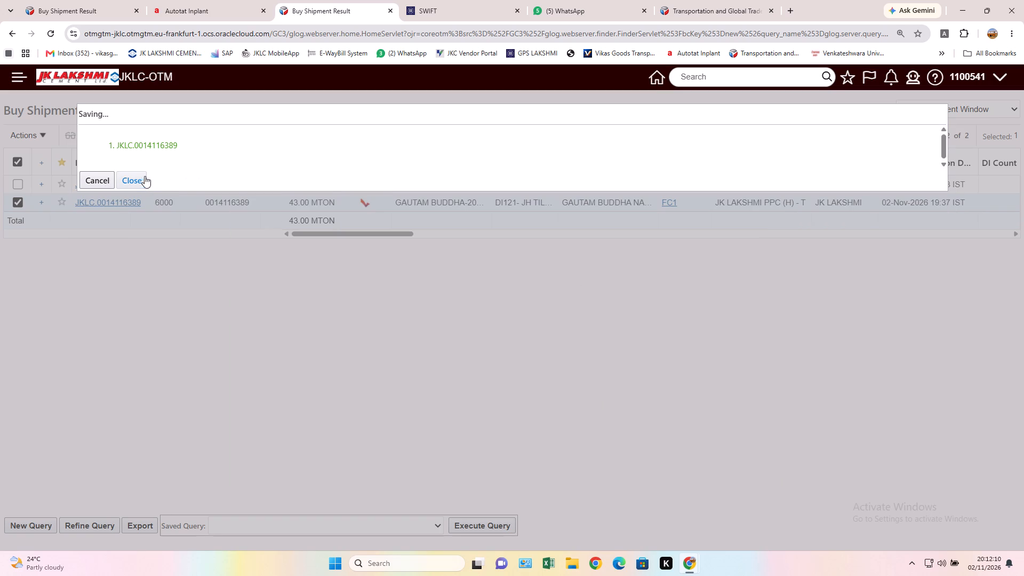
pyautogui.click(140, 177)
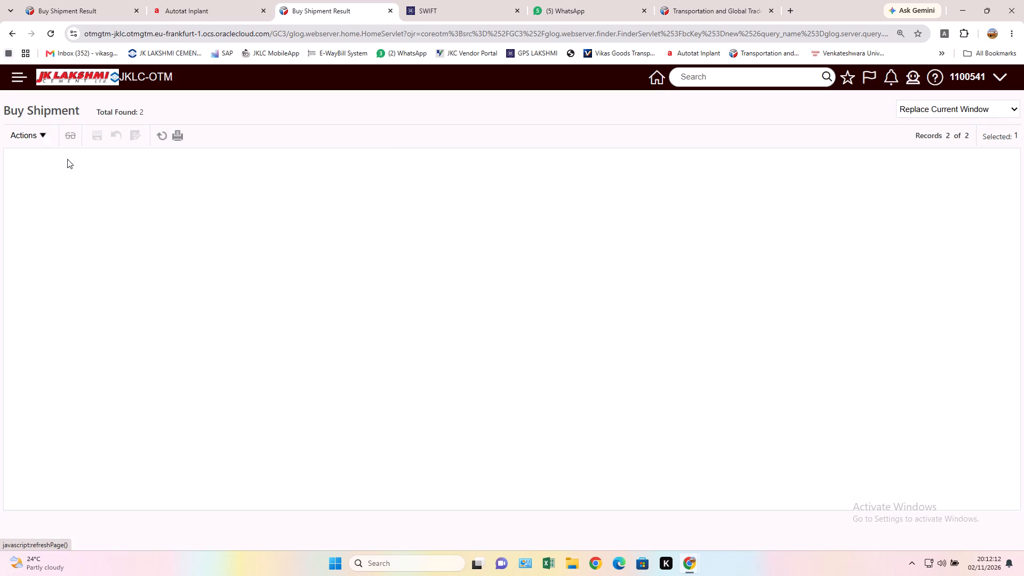
pyautogui.click(38, 136)
pyautogui.click(126, 135)
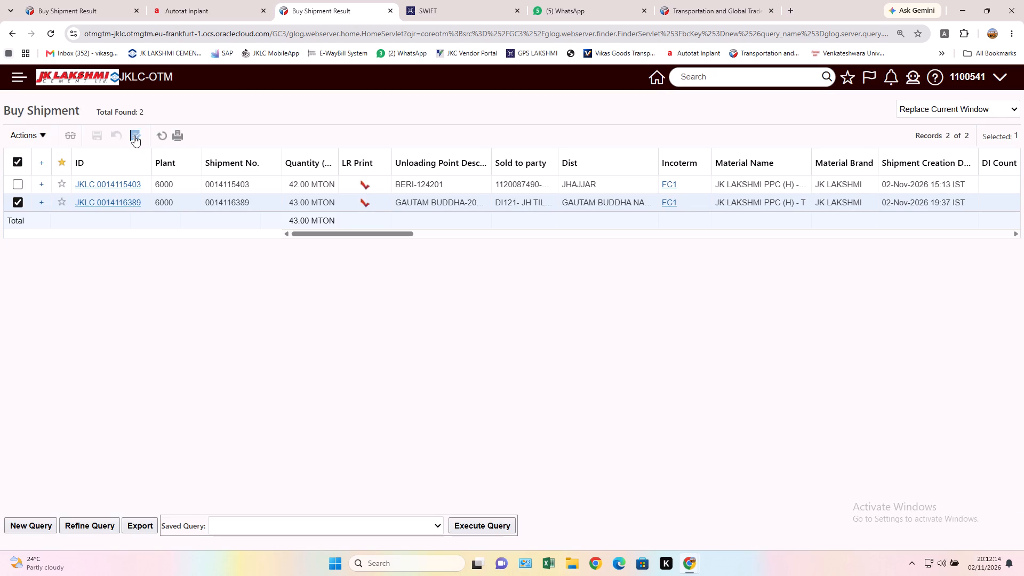
pyautogui.click(135, 135)
pyautogui.click(598, 227)
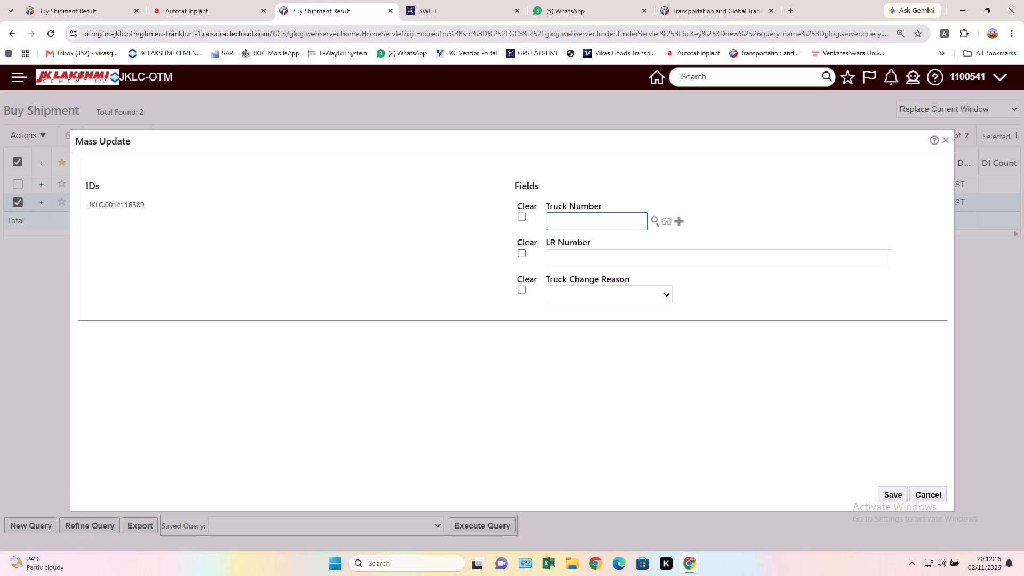
pyautogui.write('HR55')
pyautogui.write('BV')
pyautogui.press('BackSpace')
pyautogui.press('c')
pyautogui.click(611, 252)
pyautogui.click(601, 263)
pyautogui.write('50')
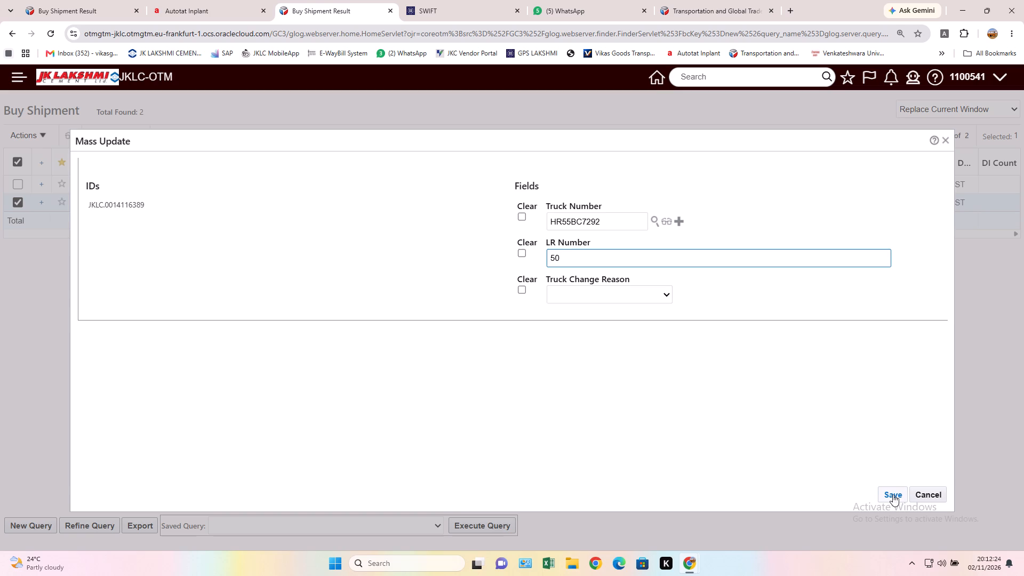
pyautogui.click(891, 489)
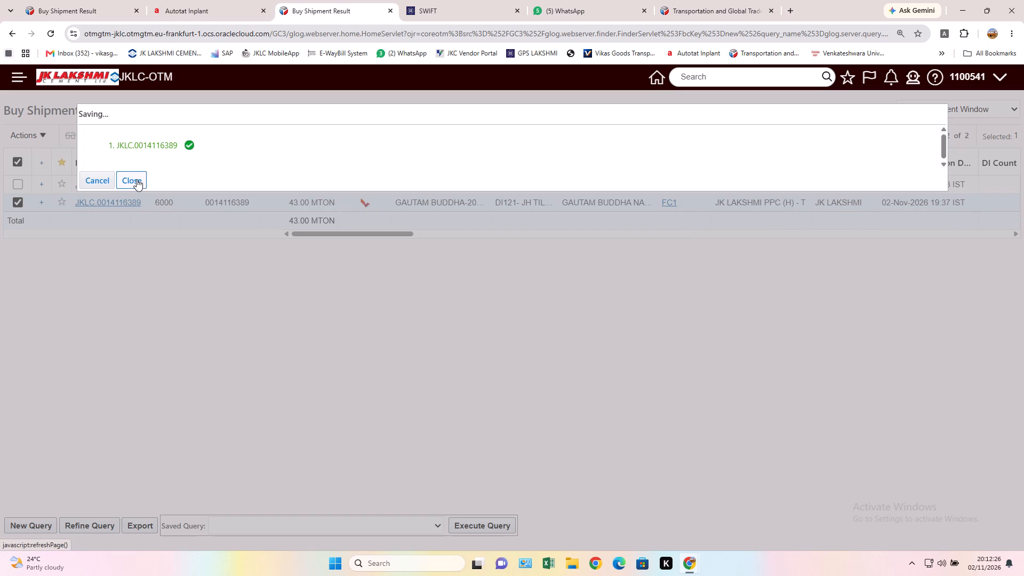
pyautogui.click(135, 176)
# Generate the LR Print - Shipment document for shipment JKLC.0014116389 and print one copy on the Canon LBP2900.
pyautogui.click(42, 134)
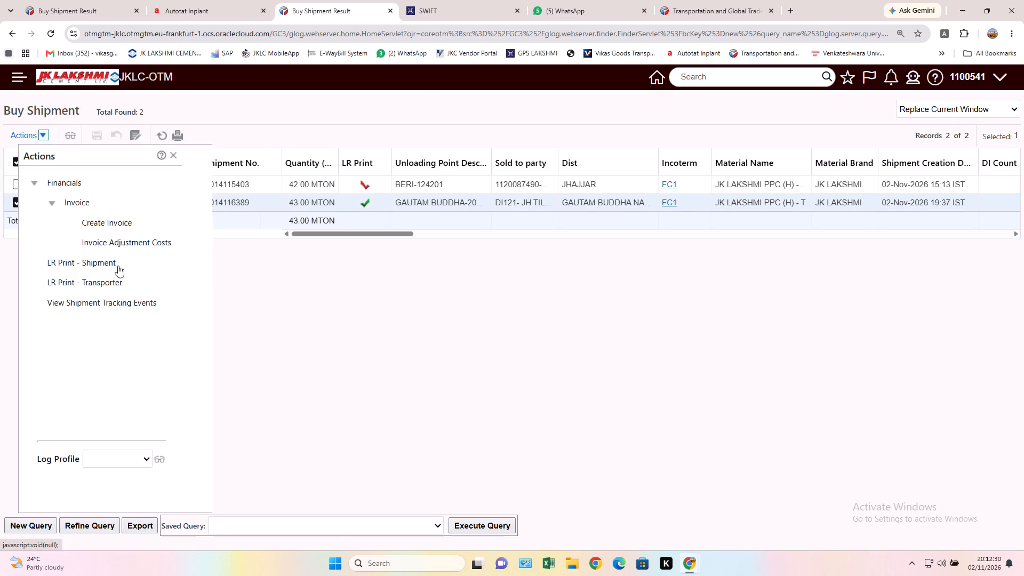
pyautogui.click(101, 265)
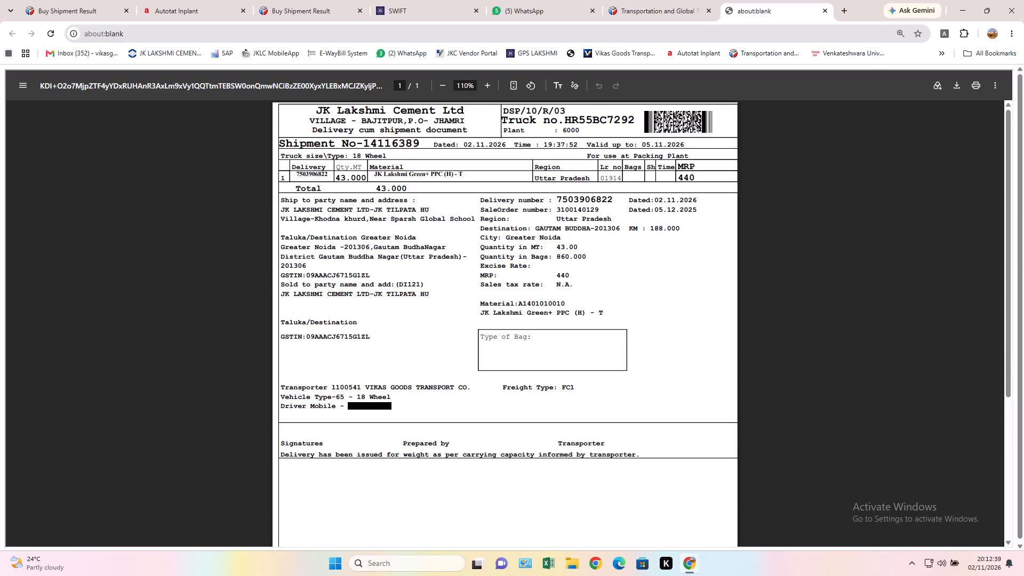
pyautogui.rightClick(511, 239)
pyautogui.click(543, 268)
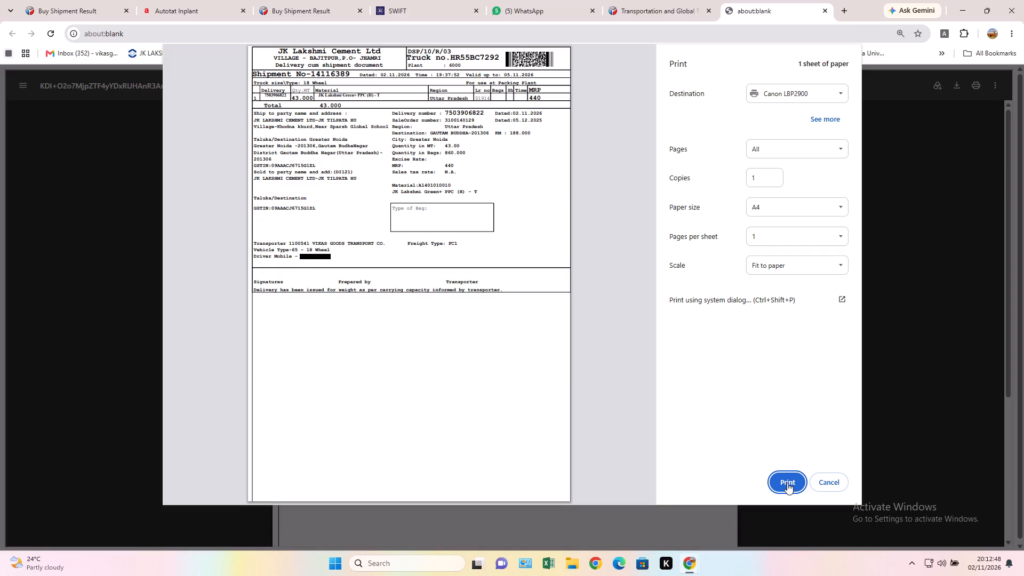
pyautogui.click(787, 483)
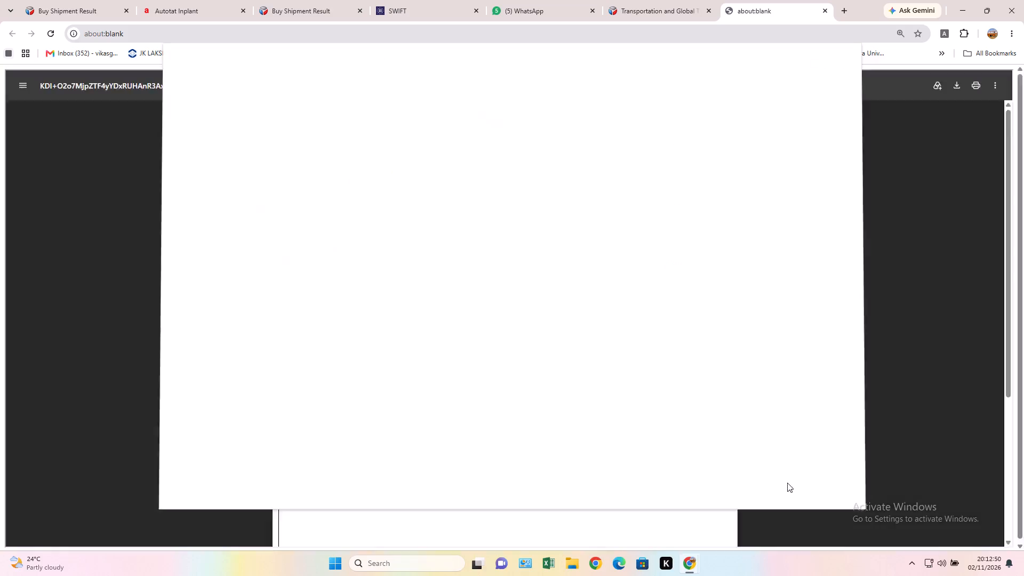
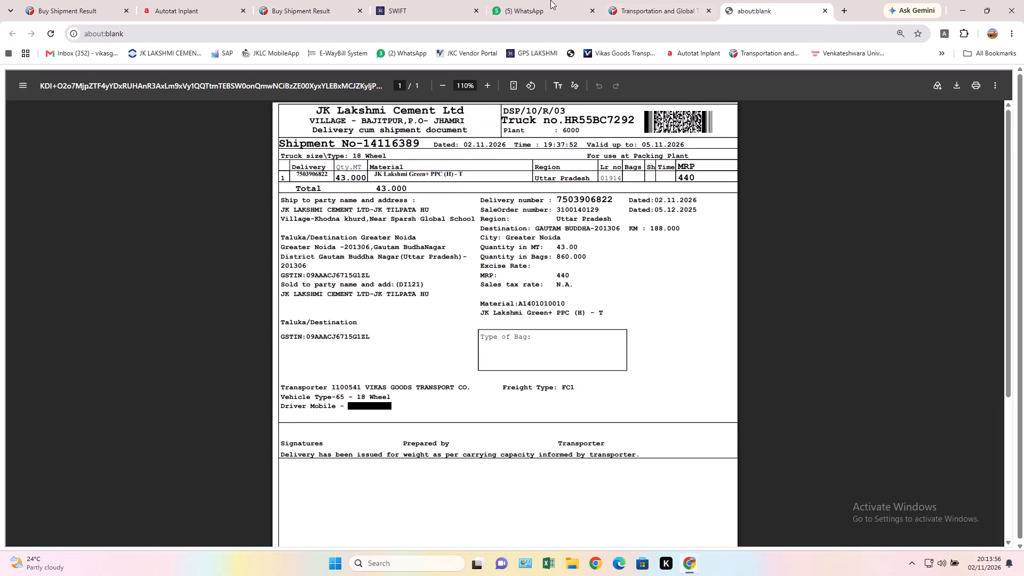
pyautogui.click(176, 0)
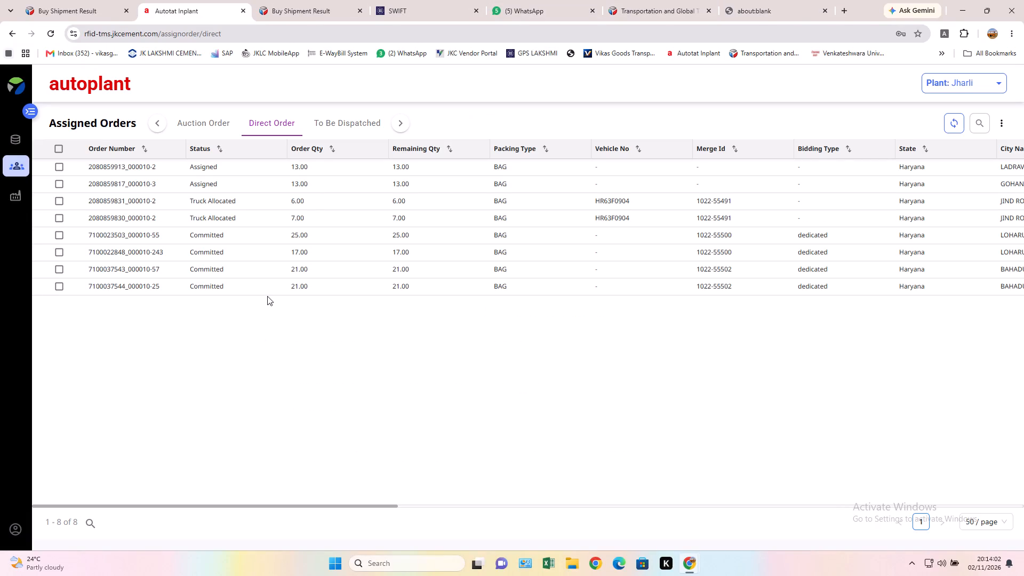
pyautogui.moveTo(323, 505); pyautogui.dragTo(331, 505)
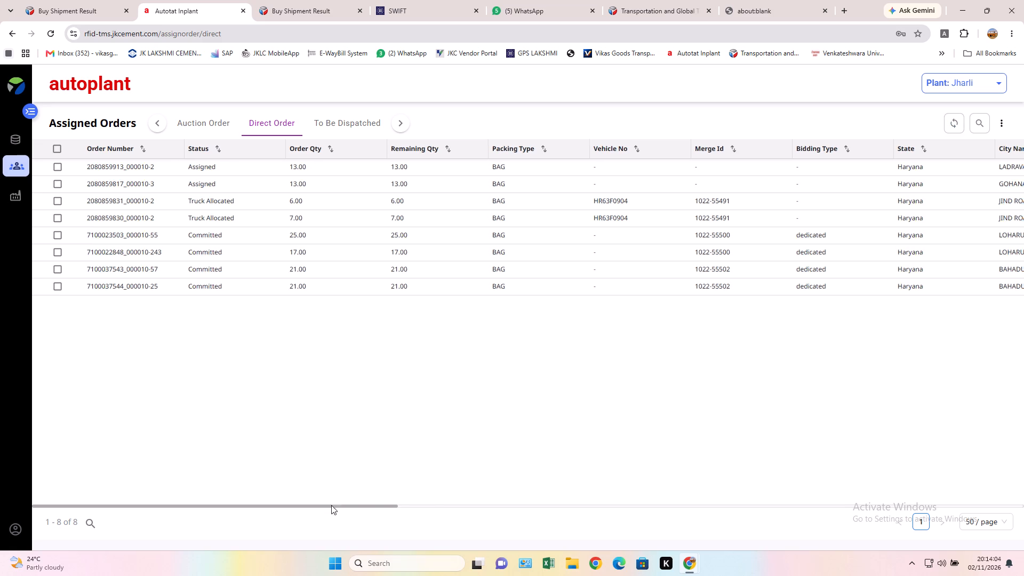
pyautogui.moveTo(331, 505); pyautogui.dragTo(244, 466)
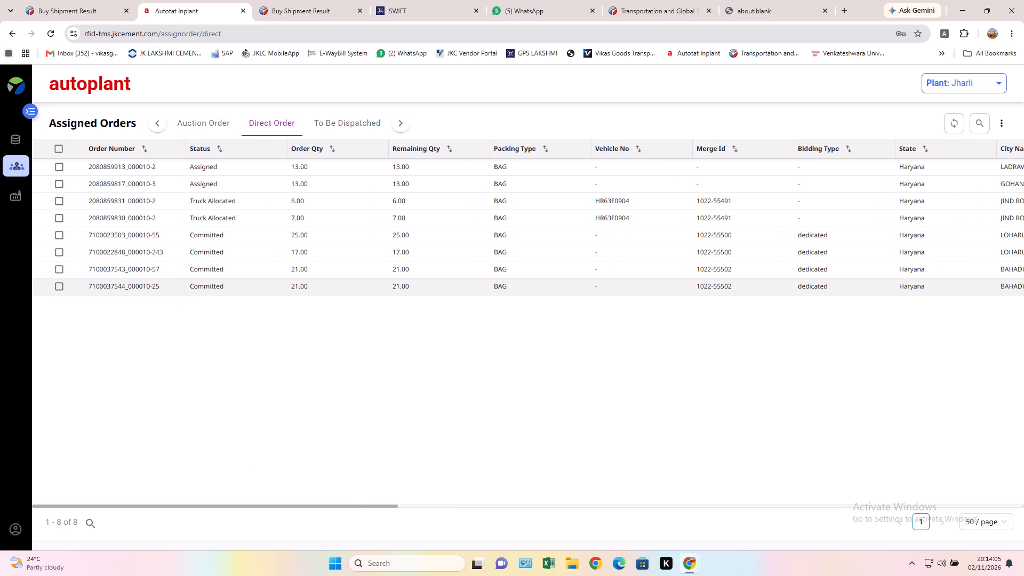
pyautogui.click(58, 271)
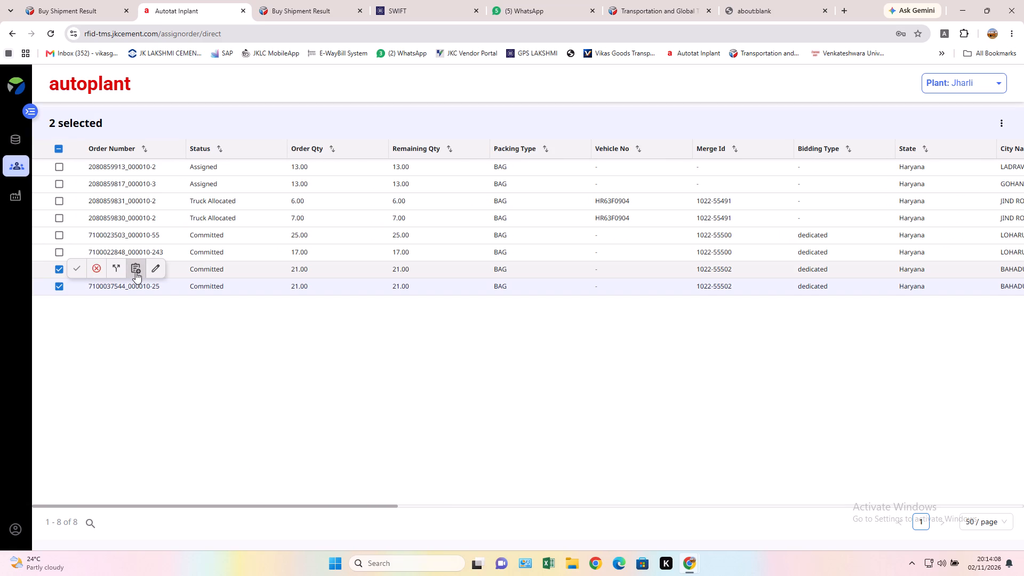
pyautogui.click(135, 272)
pyautogui.click(483, 270)
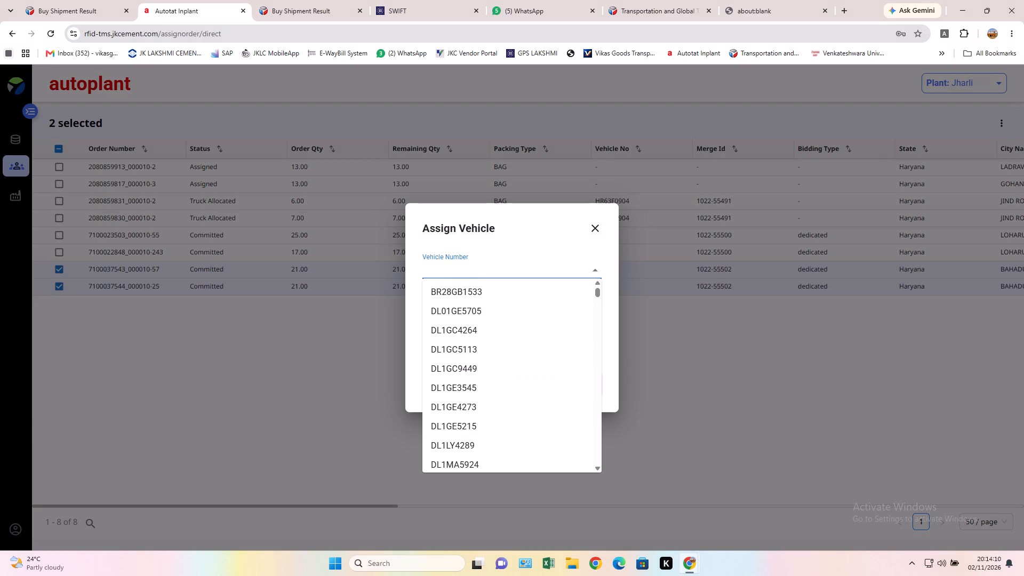
pyautogui.write('1352')
pyautogui.click(489, 295)
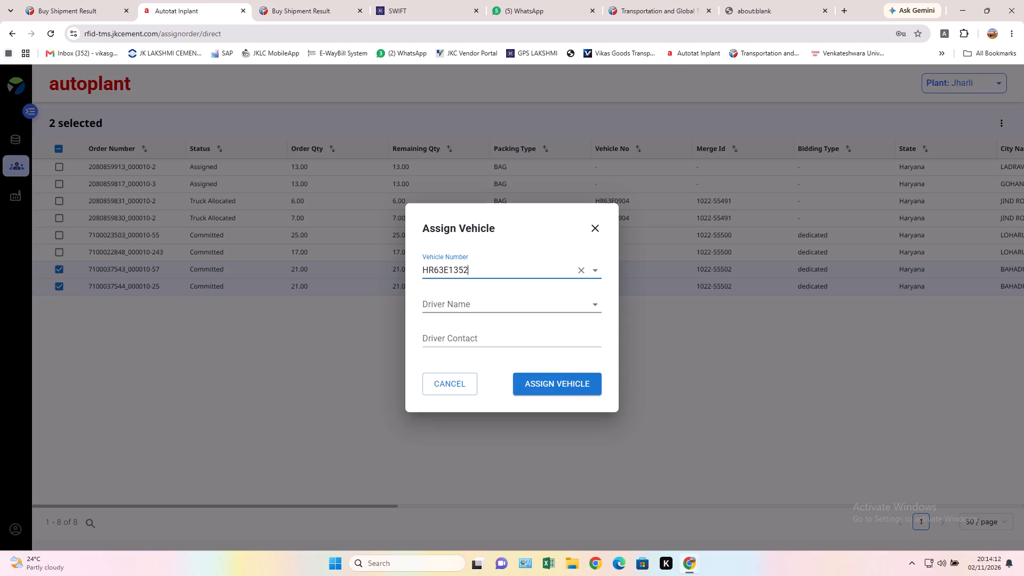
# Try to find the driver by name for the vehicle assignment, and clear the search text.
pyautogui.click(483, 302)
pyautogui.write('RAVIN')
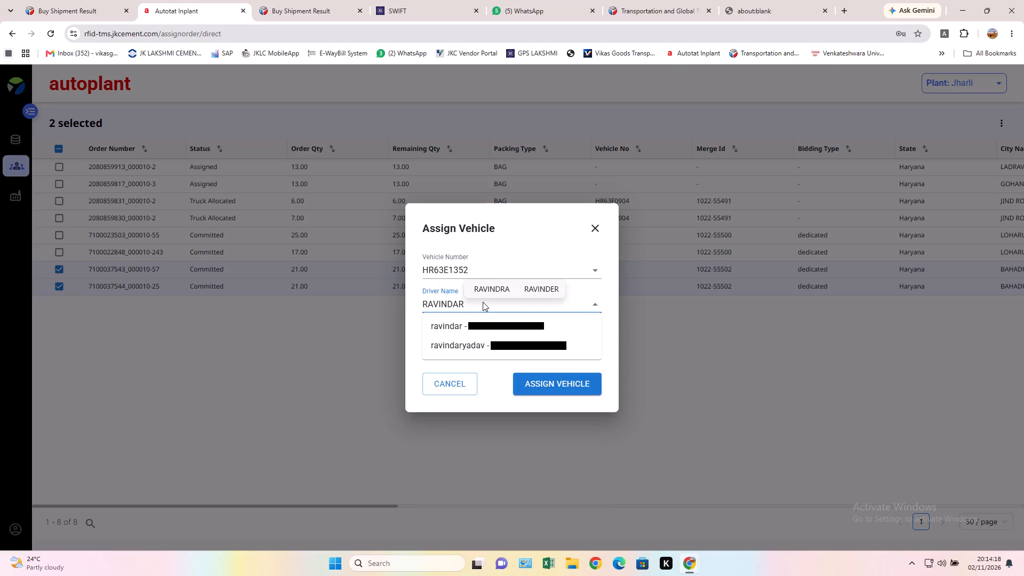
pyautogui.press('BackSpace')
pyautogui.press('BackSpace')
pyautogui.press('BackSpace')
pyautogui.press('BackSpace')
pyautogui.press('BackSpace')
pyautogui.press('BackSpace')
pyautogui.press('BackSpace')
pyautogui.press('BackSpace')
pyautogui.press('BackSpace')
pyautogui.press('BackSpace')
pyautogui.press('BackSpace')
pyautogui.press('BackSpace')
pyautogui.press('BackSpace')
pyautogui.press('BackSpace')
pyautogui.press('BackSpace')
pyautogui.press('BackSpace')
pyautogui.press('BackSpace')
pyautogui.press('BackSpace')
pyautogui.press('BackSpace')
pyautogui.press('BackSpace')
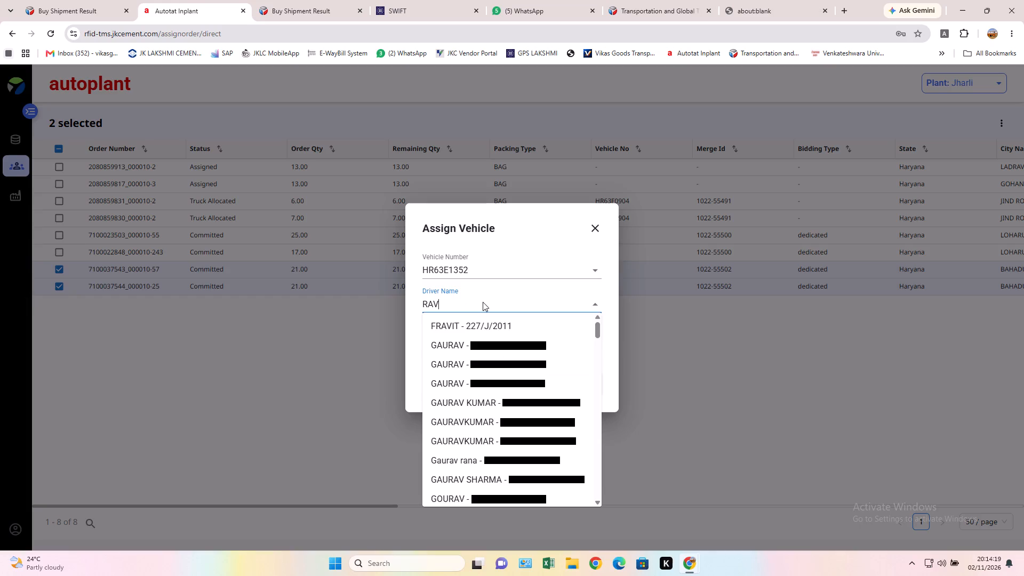
# Search the driver list by number instead of by name for the vehicle assignment.
pyautogui.press('9')
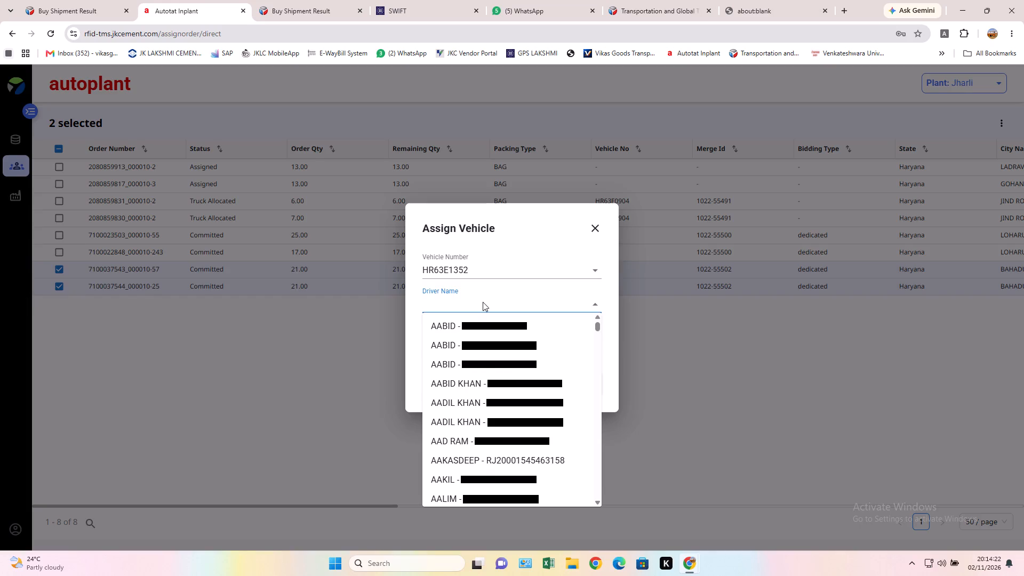
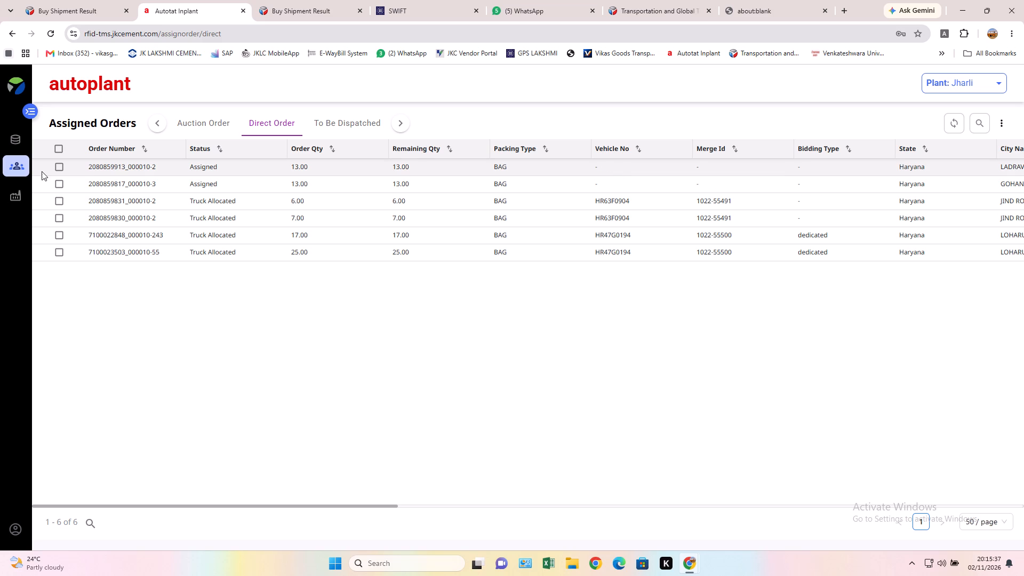
pyautogui.click(57, 169)
pyautogui.click(71, 169)
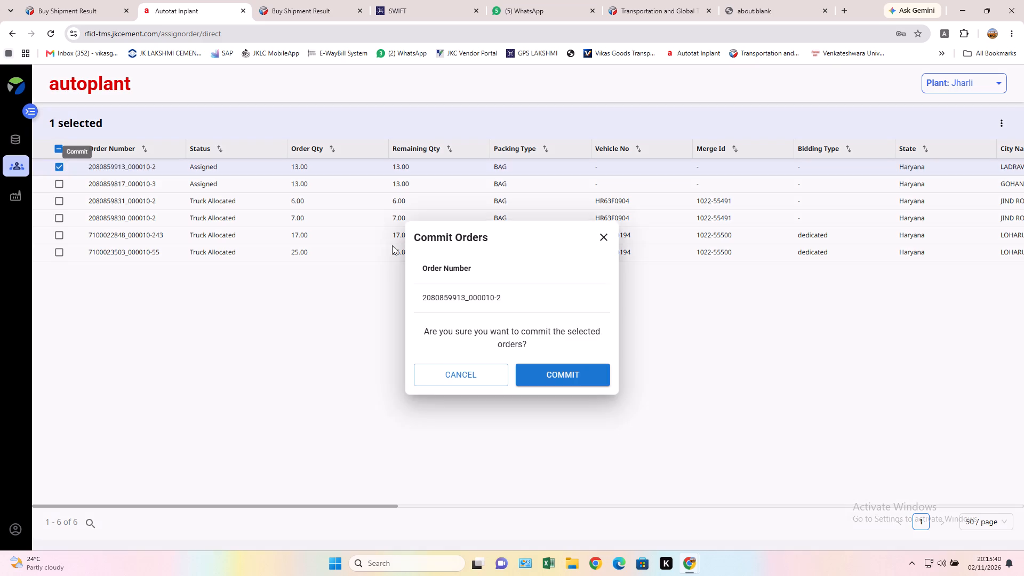
pyautogui.click(586, 381)
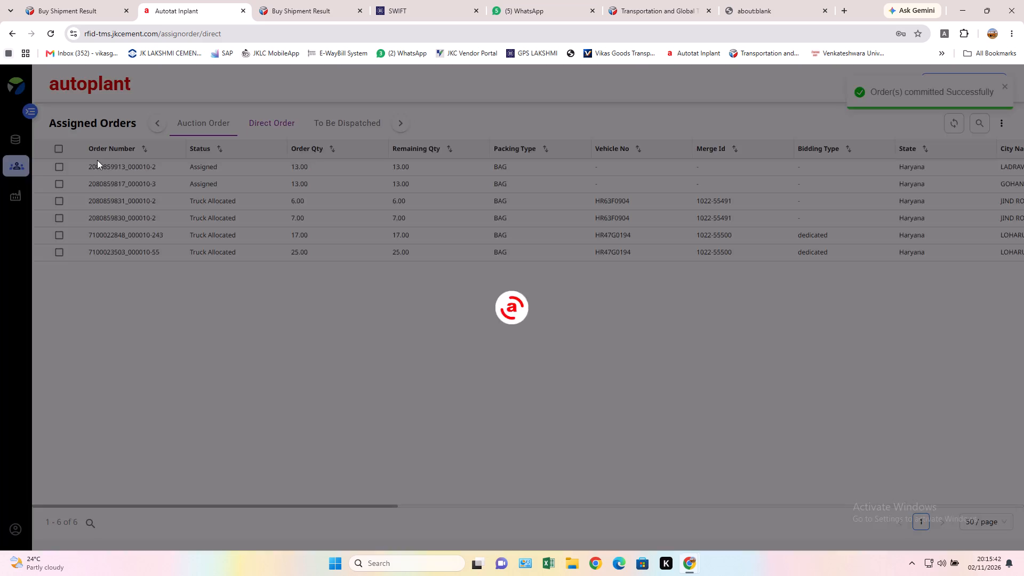
pyautogui.click(55, 169)
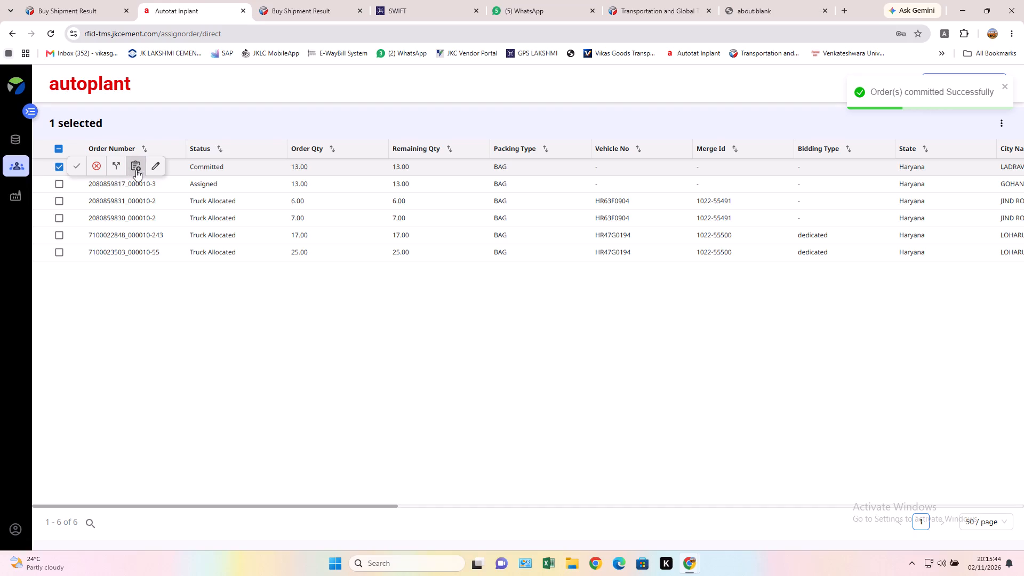
pyautogui.click(136, 170)
pyautogui.click(469, 264)
pyautogui.write('9558')
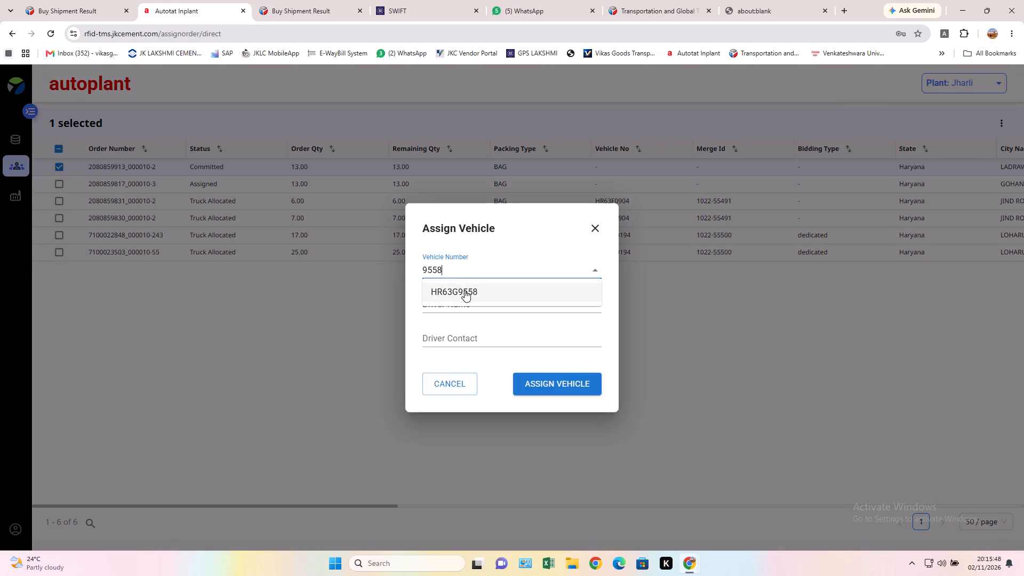
pyautogui.click(465, 290)
pyautogui.click(458, 302)
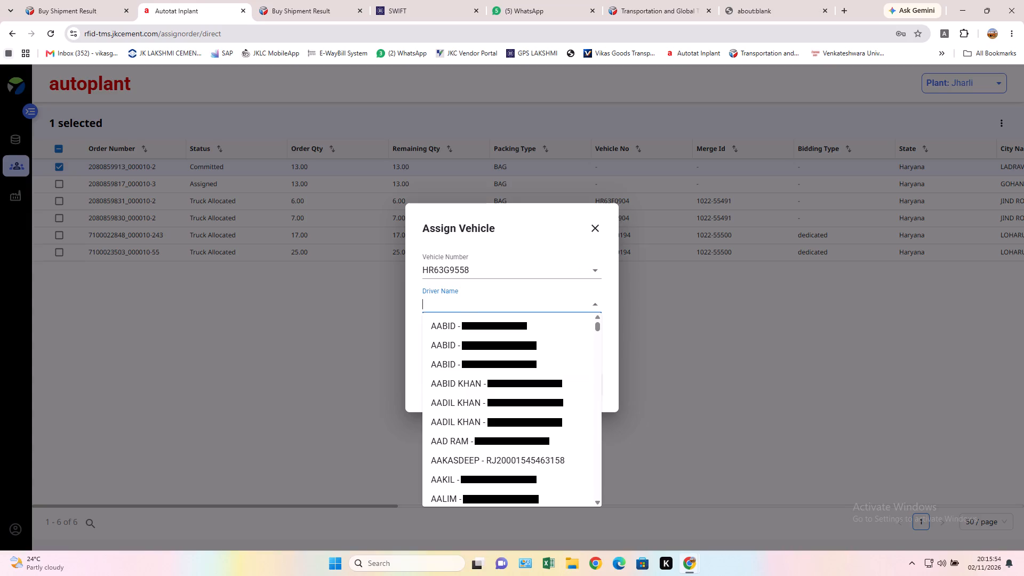
pyautogui.write('RO')
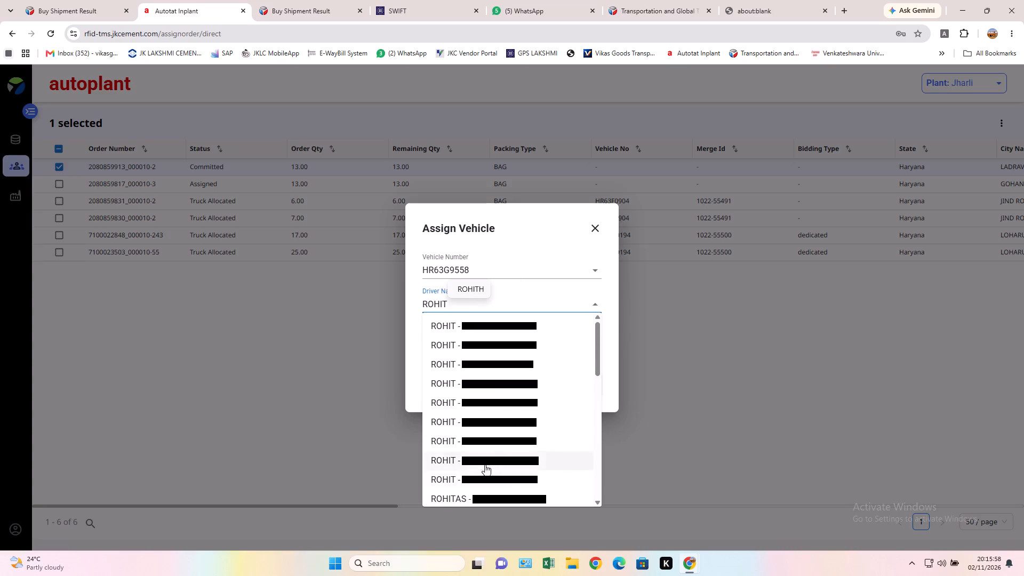
pyautogui.click(489, 442)
pyautogui.click(494, 337)
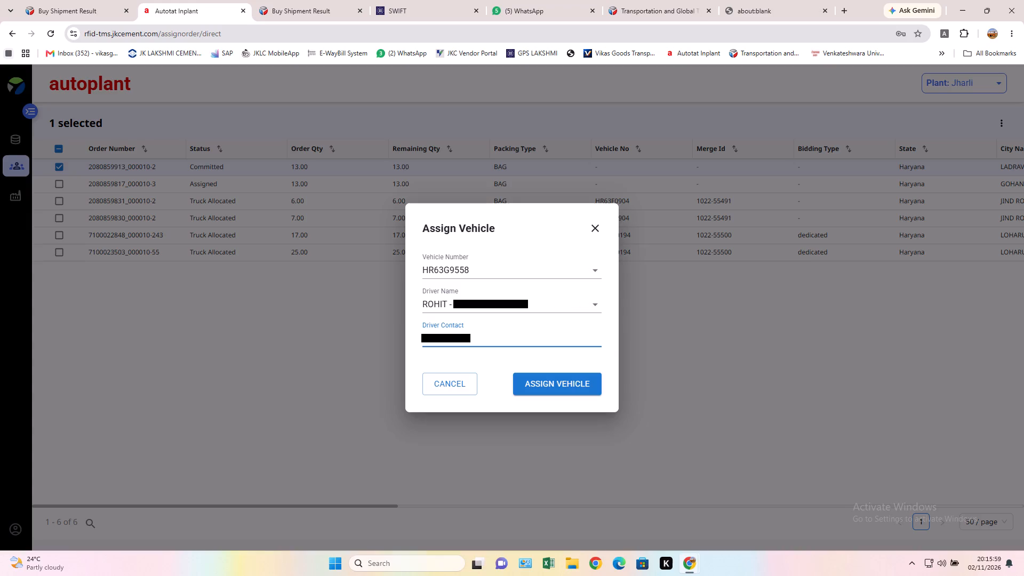
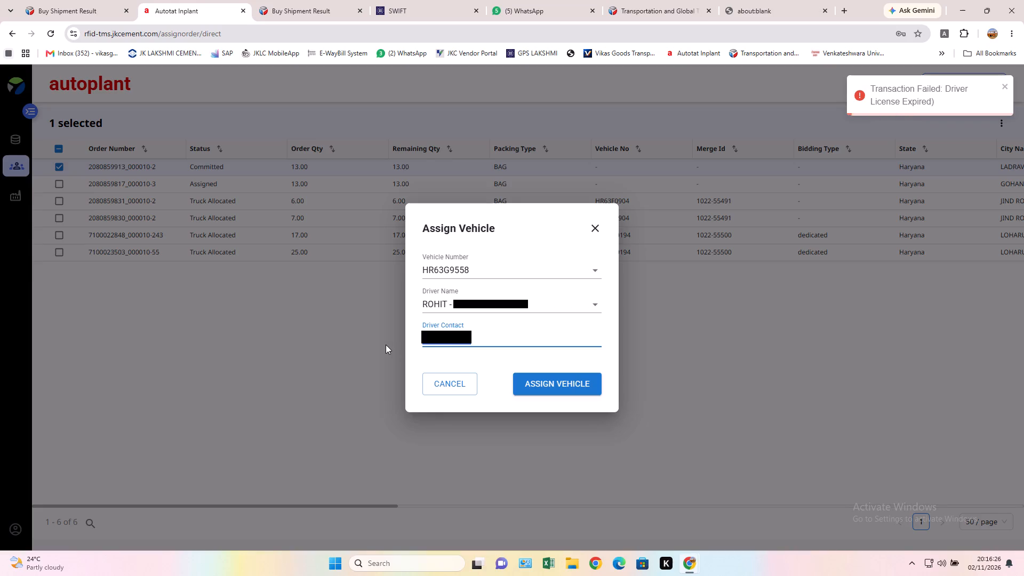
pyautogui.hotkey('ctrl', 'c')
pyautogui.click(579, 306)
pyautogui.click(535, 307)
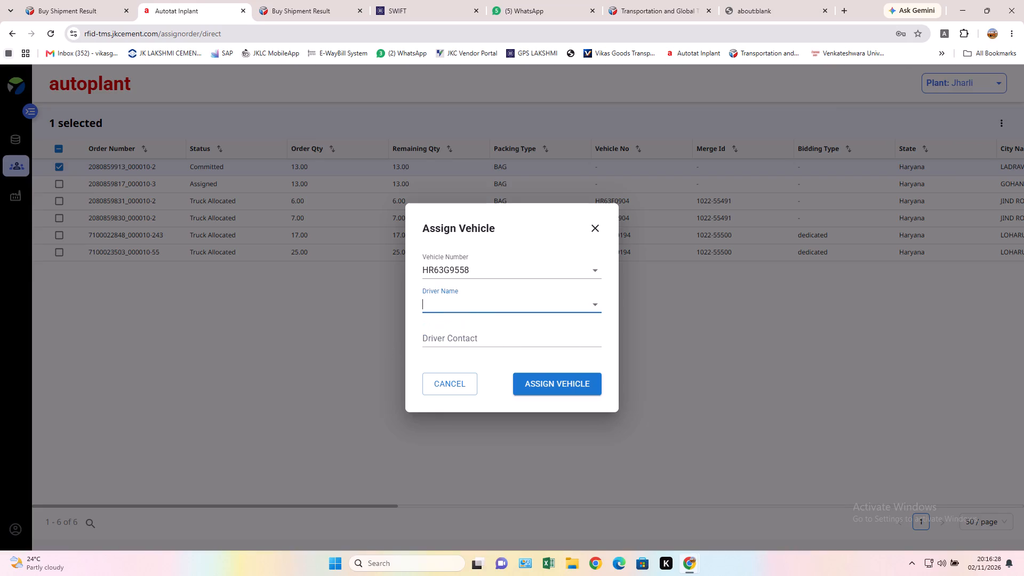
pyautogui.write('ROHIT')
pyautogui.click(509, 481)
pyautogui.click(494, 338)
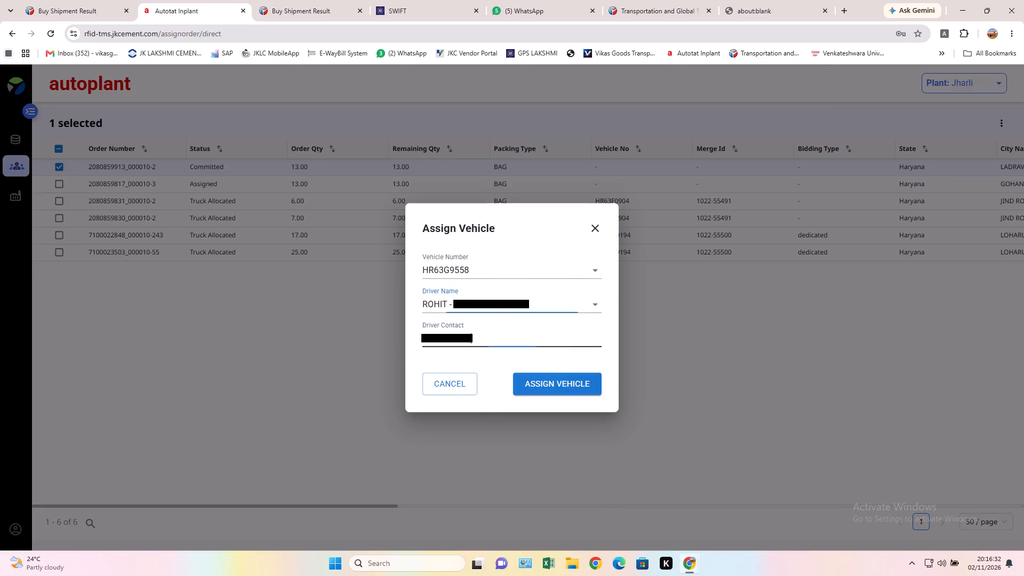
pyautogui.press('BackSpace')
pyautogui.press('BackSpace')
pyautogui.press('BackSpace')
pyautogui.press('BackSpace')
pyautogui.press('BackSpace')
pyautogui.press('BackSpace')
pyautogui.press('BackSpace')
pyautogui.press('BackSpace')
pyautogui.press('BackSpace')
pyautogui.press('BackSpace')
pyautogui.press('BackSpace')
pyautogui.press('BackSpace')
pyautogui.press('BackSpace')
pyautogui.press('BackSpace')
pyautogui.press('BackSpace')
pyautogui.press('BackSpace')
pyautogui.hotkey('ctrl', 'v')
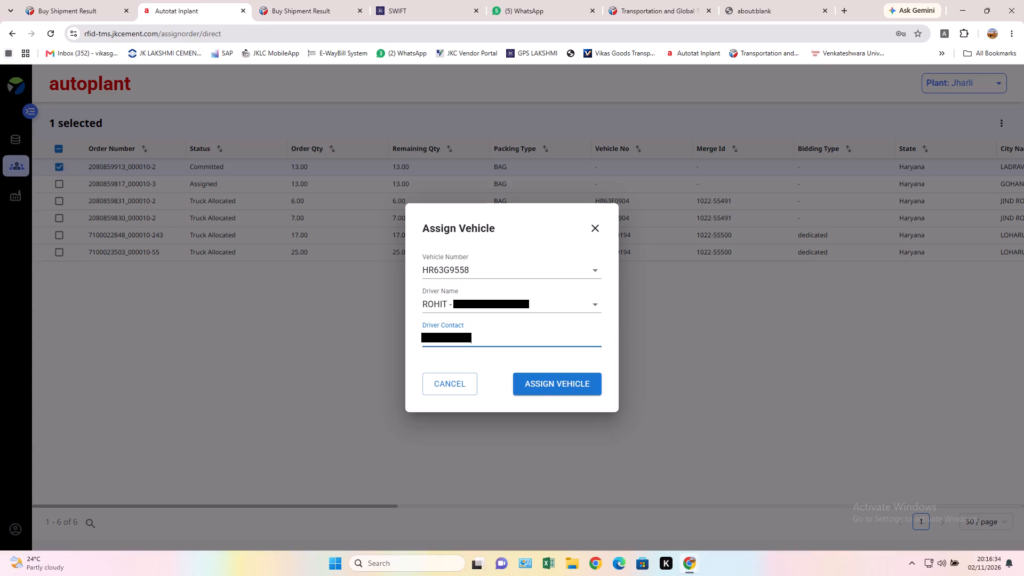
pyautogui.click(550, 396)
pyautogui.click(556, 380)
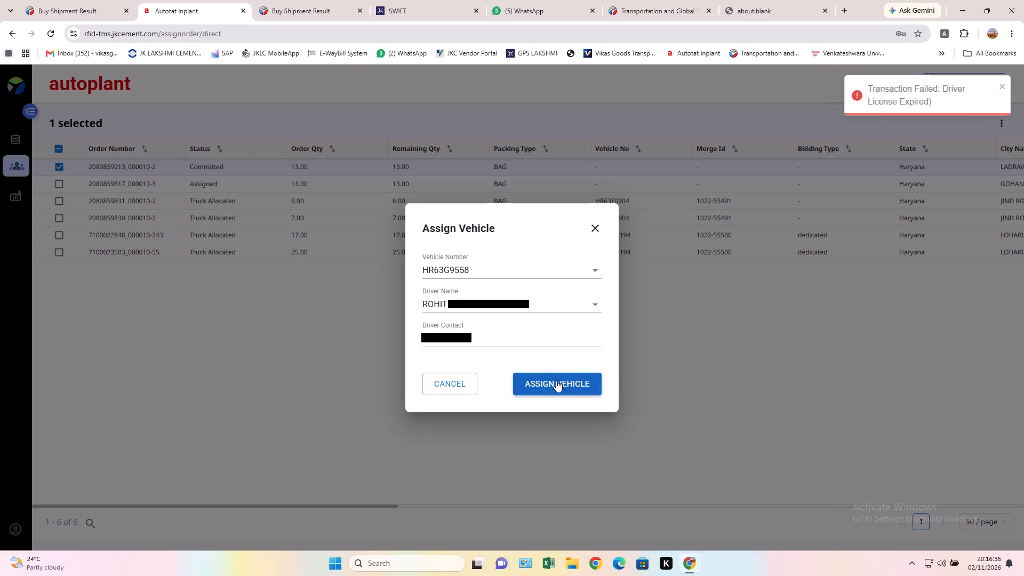
pyautogui.click(580, 305)
pyautogui.click(534, 309)
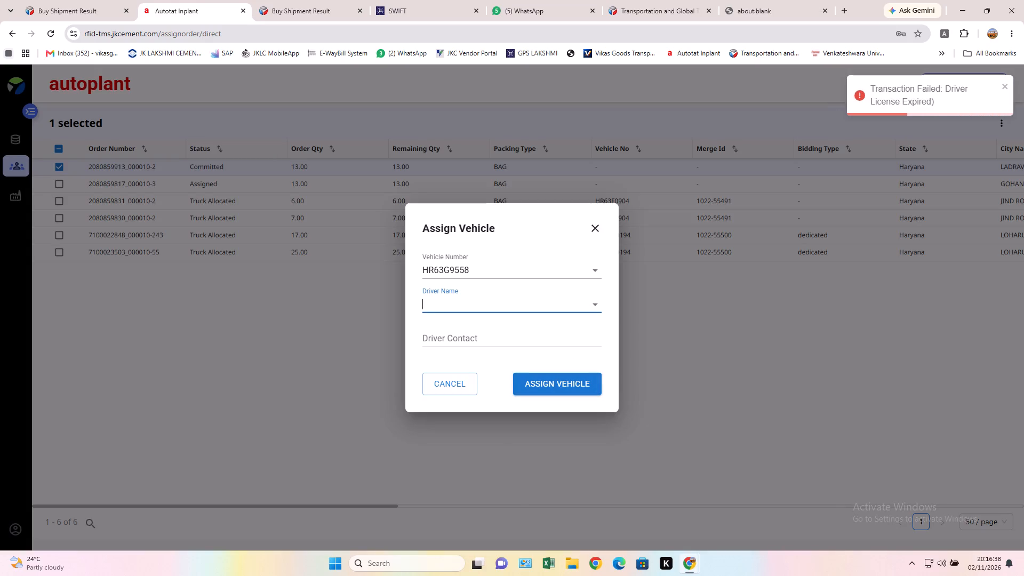
pyautogui.write('ROH')
pyautogui.write('IT')
pyautogui.doubleClick(514, 328)
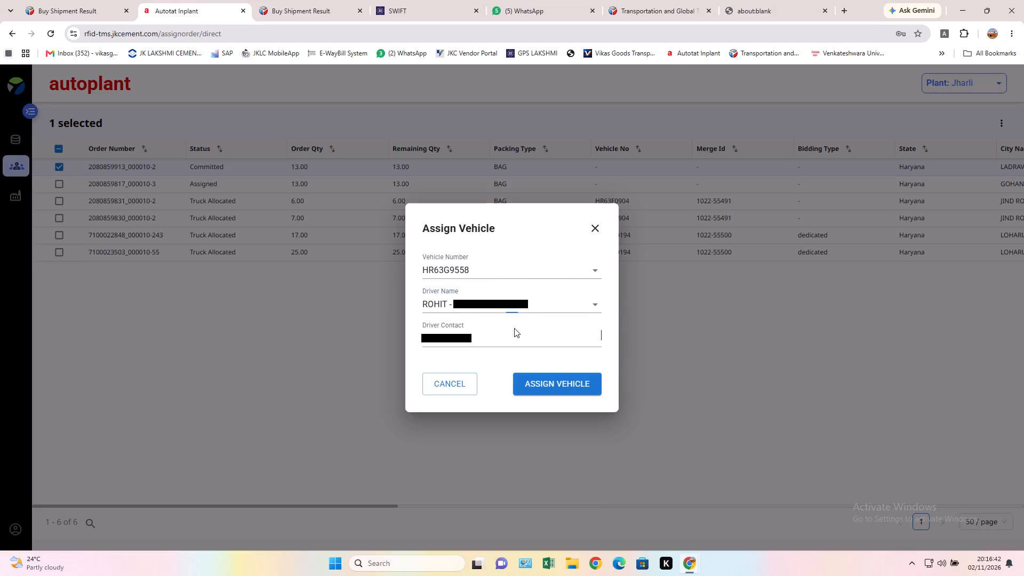
pyautogui.click(518, 336)
pyautogui.press('BackSpace')
pyautogui.press('BackSpace')
pyautogui.press('BackSpace')
pyautogui.press('BackSpace')
pyautogui.press('BackSpace')
pyautogui.press('BackSpace')
pyautogui.press('BackSpace')
pyautogui.press('BackSpace')
pyautogui.press('BackSpace')
pyautogui.press('BackSpace')
pyautogui.press('BackSpace')
pyautogui.press('BackSpace')
pyautogui.press('BackSpace')
pyautogui.press('BackSpace')
pyautogui.press('BackSpace')
pyautogui.press('BackSpace')
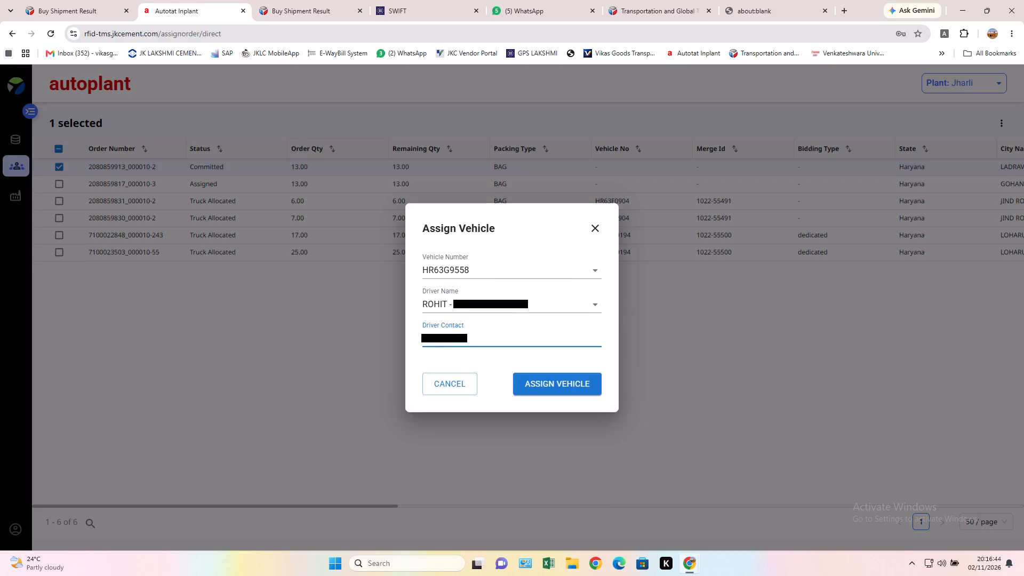
pyautogui.hotkey('ctrl', 'v')
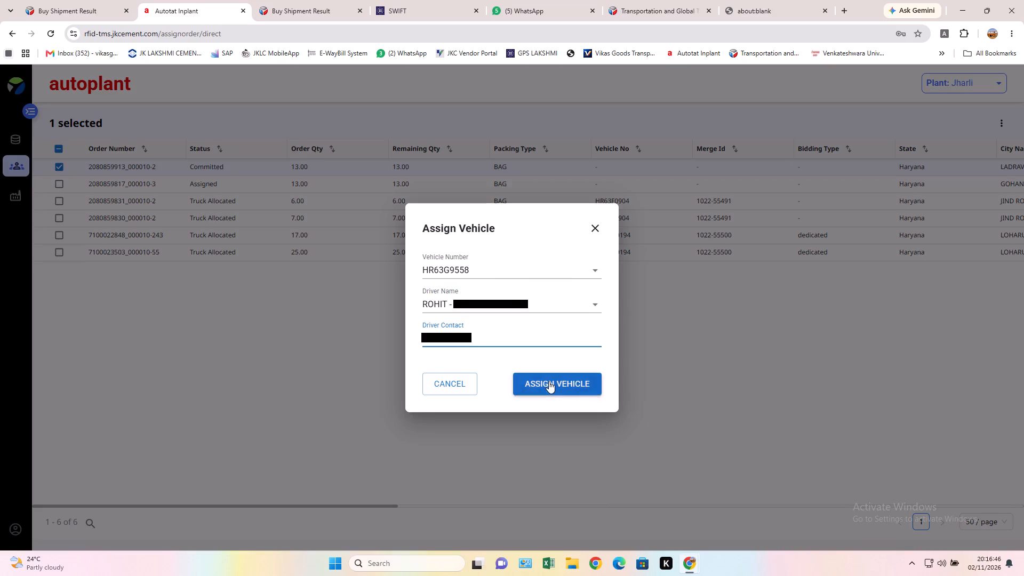
pyautogui.click(549, 381)
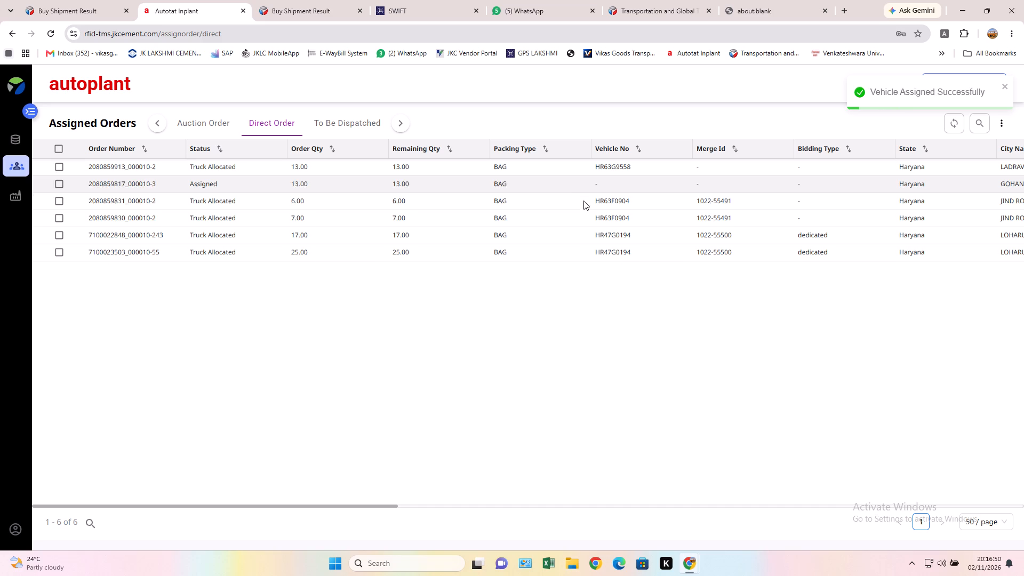
# Check the auction orders for the Jharli plant and return to the direct orders.
pyautogui.click(216, 119)
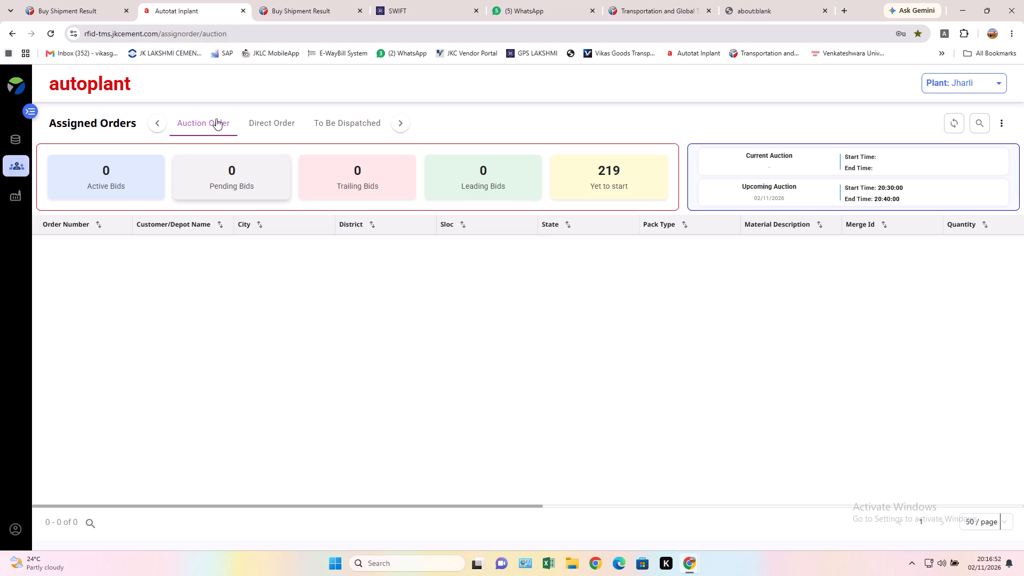
pyautogui.click(273, 124)
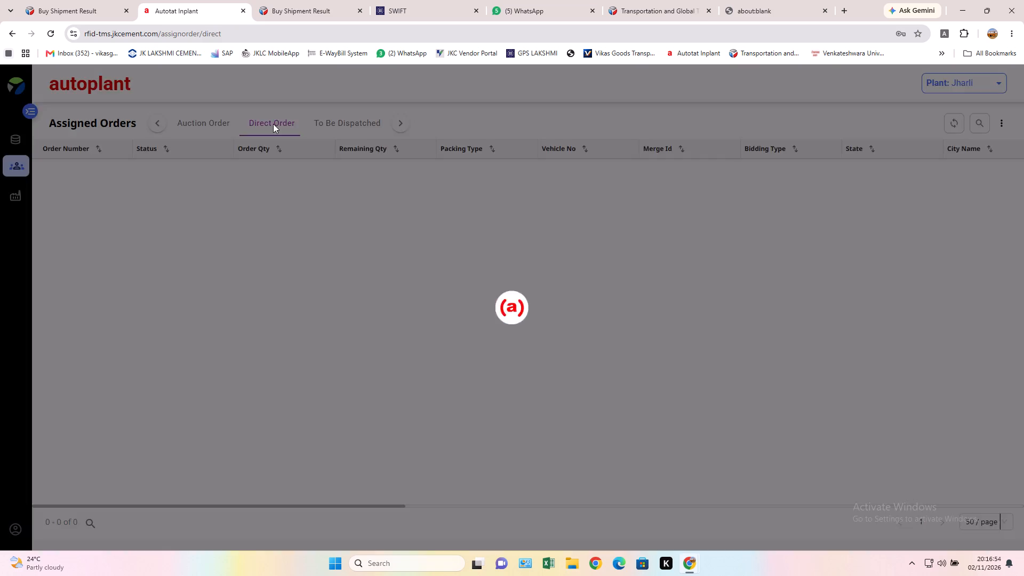